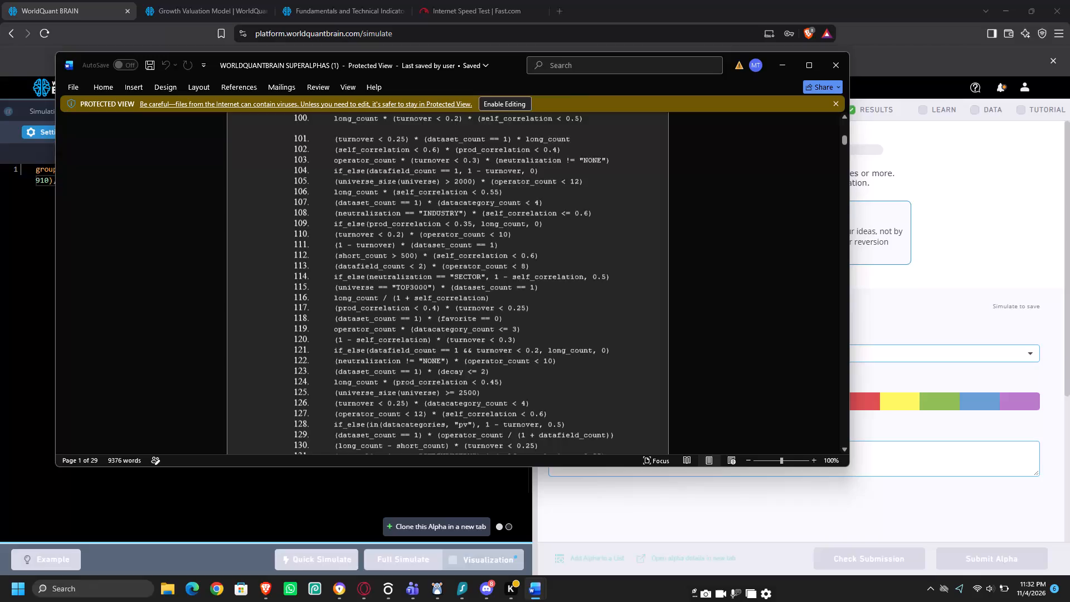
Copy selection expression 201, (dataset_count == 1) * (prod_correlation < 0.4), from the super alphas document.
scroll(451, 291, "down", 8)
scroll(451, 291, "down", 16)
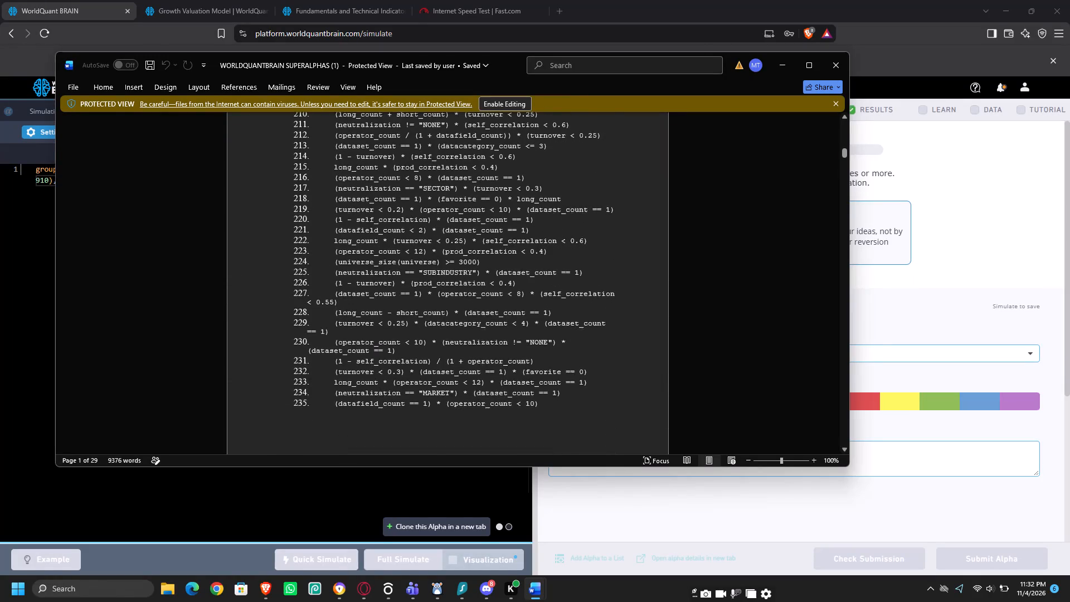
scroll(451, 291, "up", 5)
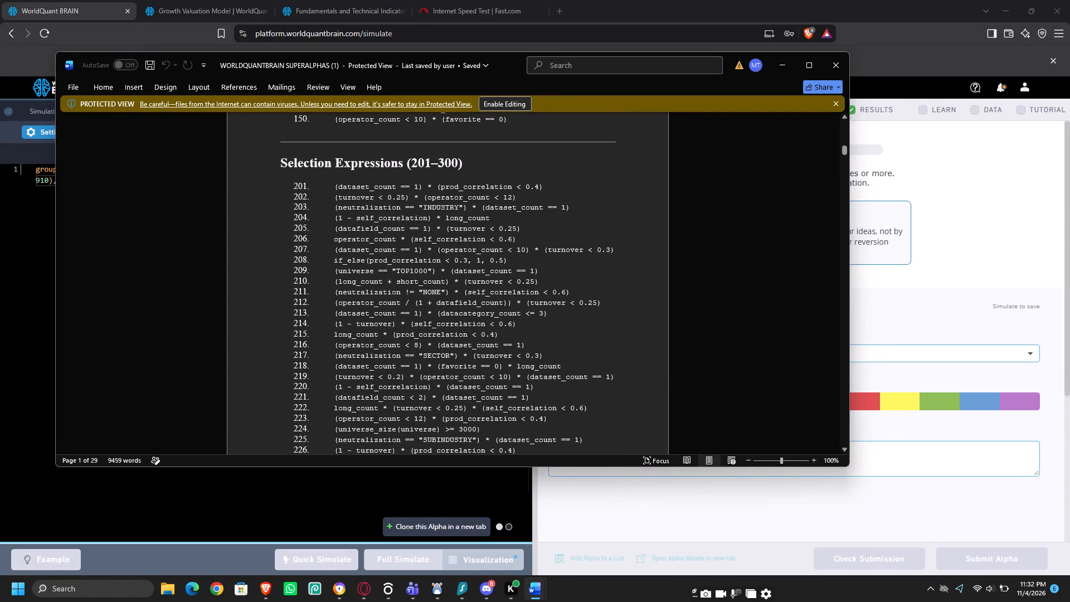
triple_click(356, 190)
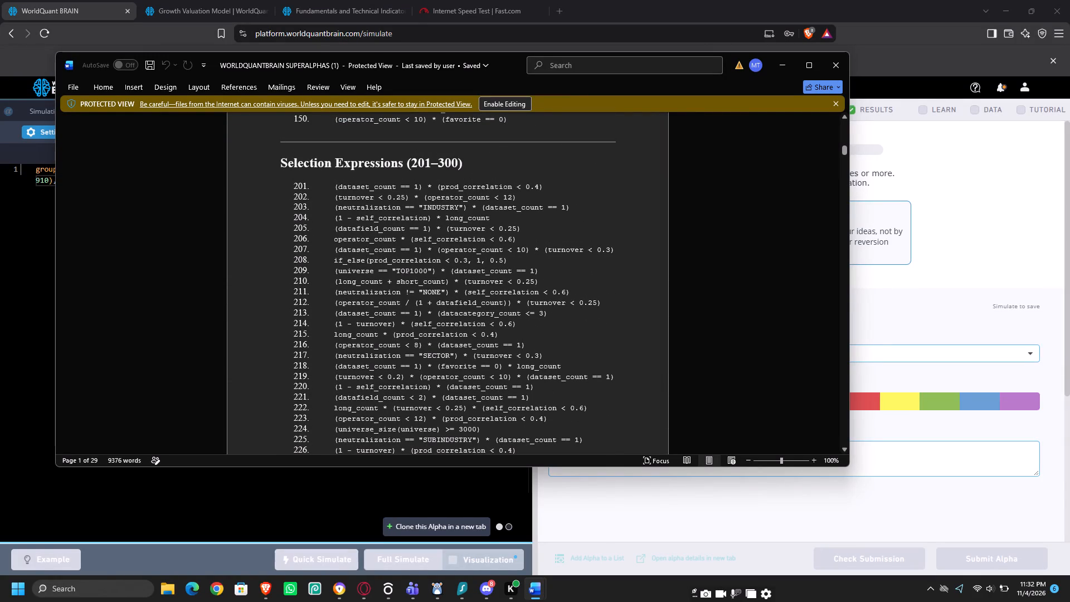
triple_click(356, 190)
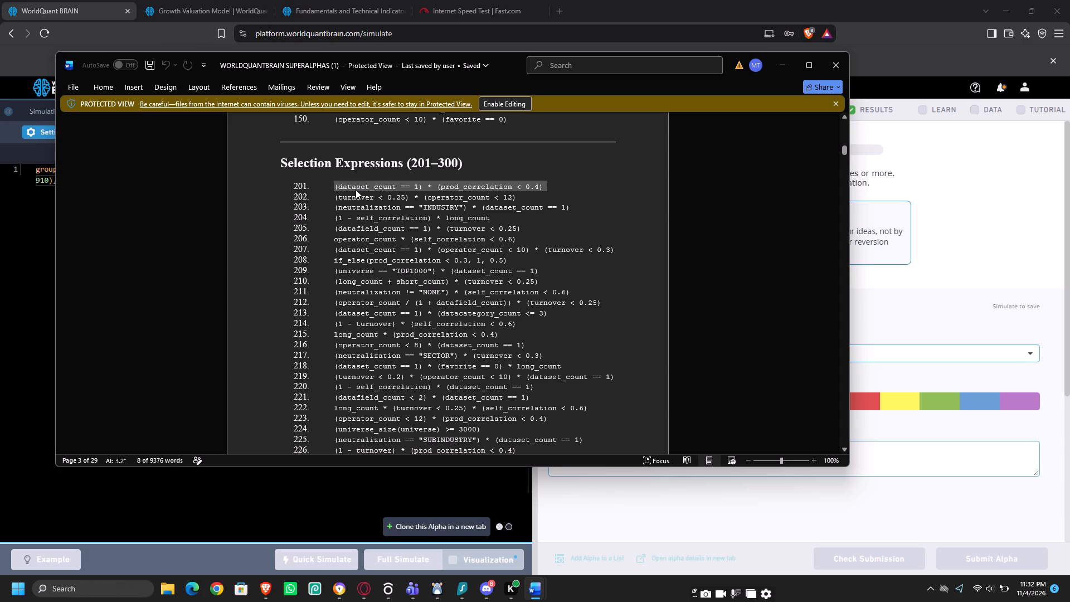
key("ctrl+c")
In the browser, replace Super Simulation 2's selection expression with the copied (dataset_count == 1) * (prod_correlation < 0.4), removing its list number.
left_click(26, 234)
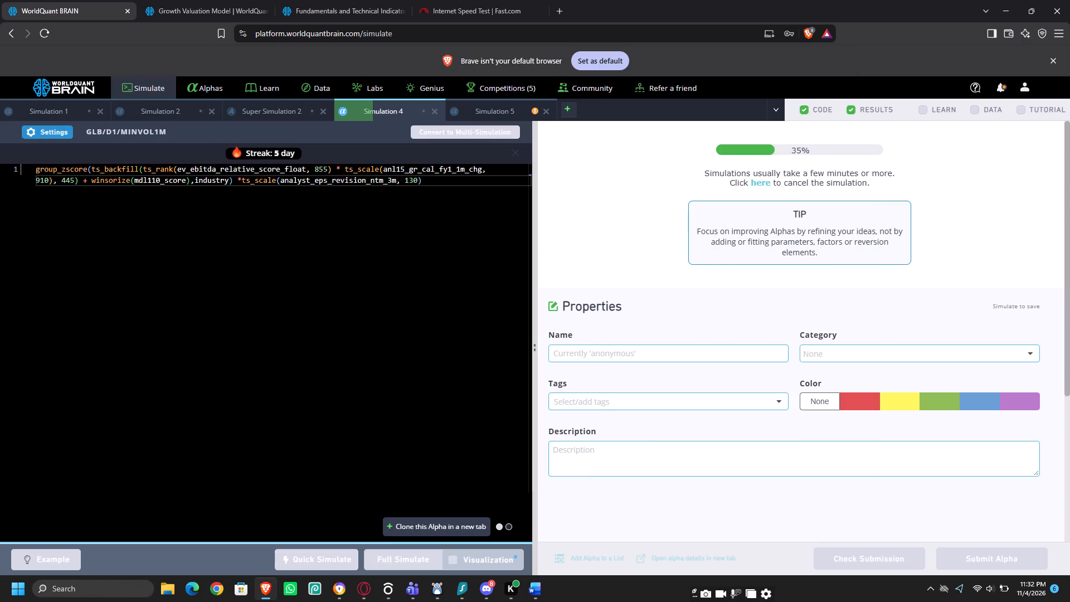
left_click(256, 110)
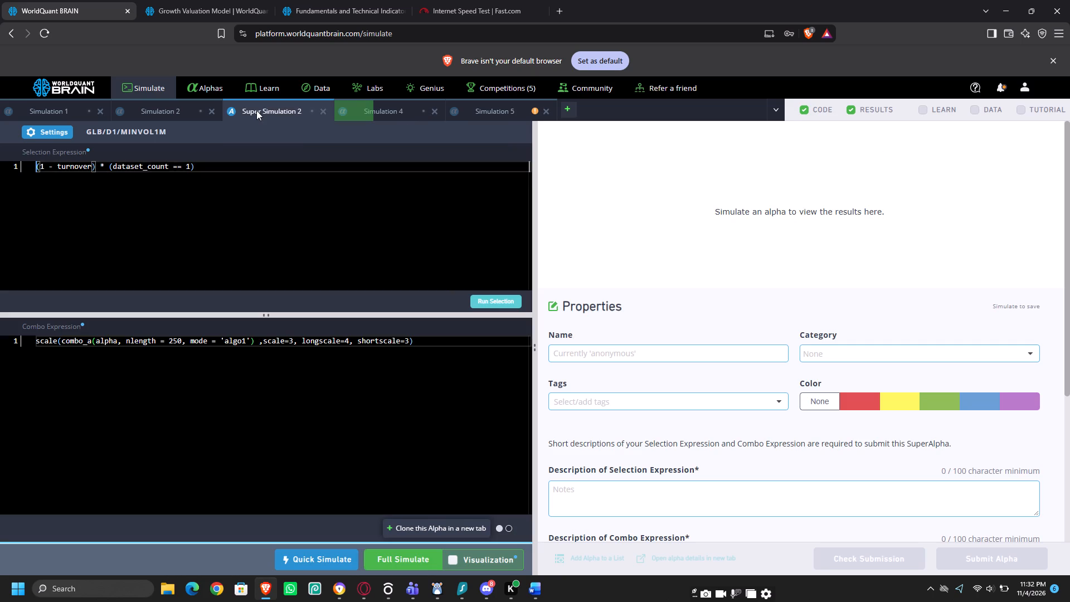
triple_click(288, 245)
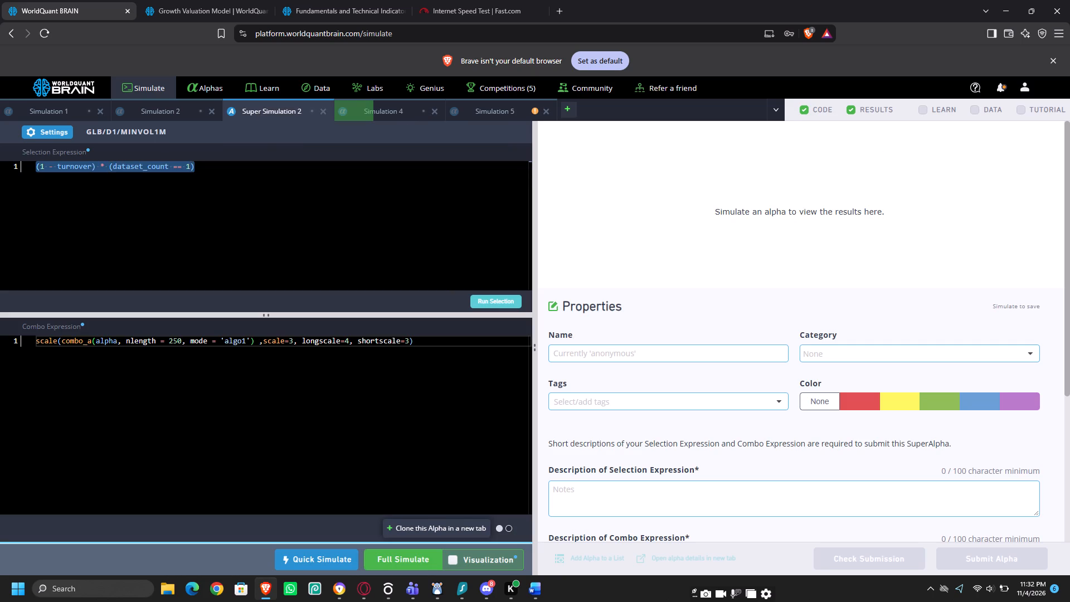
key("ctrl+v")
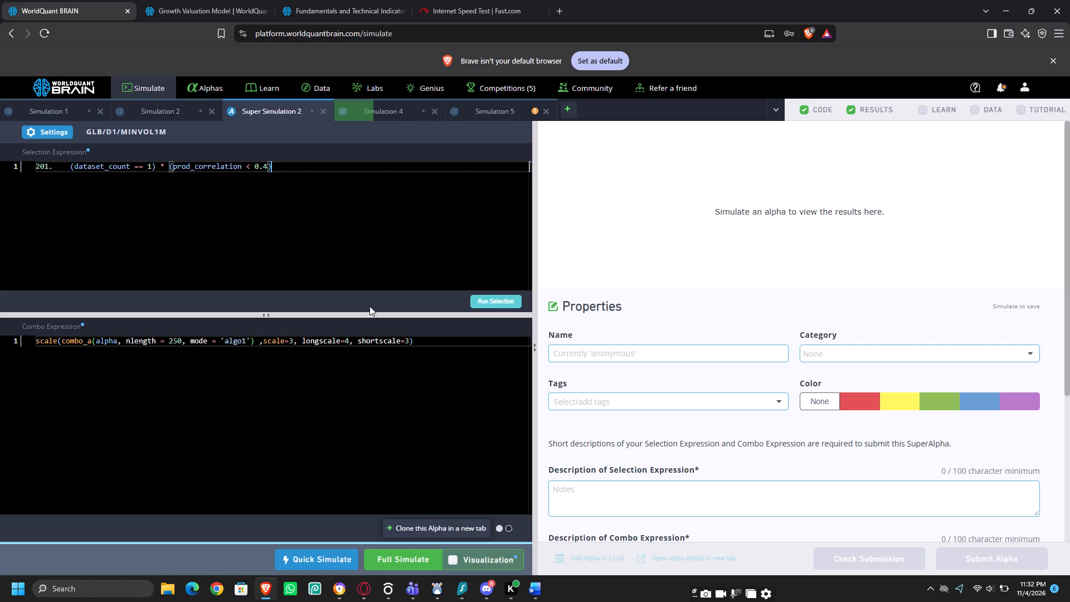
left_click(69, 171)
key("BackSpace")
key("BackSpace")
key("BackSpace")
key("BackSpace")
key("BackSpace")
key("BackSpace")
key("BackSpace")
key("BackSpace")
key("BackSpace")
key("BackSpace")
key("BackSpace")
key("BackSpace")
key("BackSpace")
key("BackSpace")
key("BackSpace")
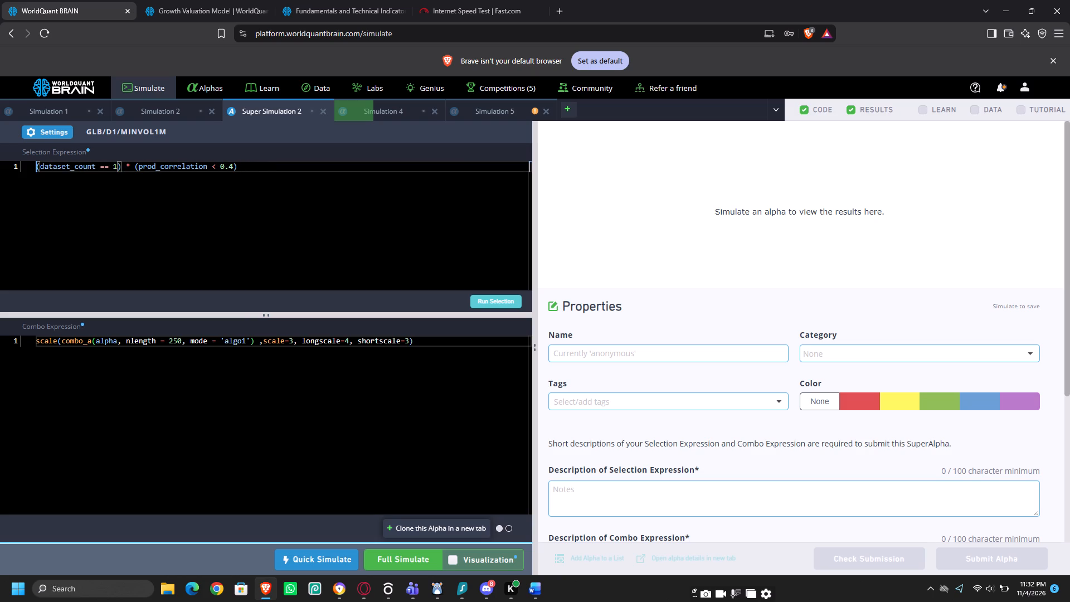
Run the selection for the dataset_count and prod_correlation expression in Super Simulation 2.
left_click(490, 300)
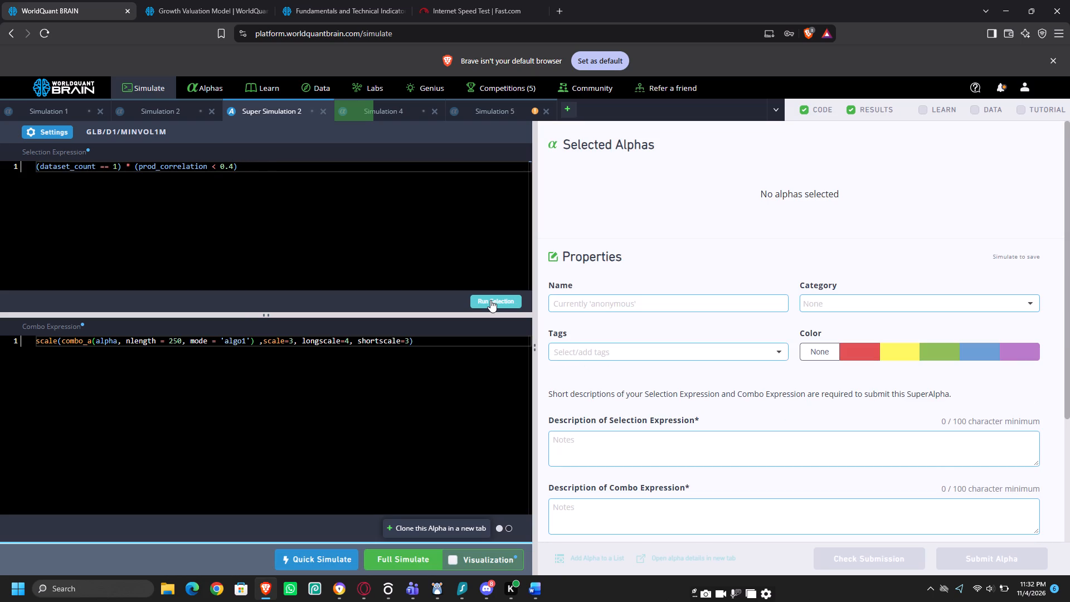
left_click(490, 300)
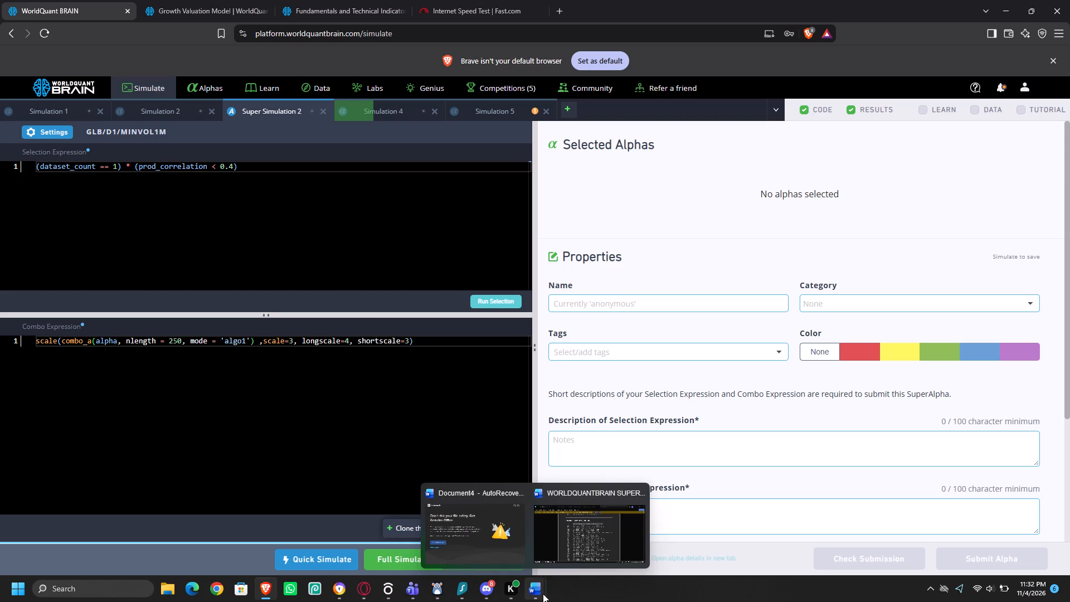
Switch to the super alphas document in Word and copy selection expression 202, (turnover < 0.25) * (operator_count < 12).
left_click(573, 535)
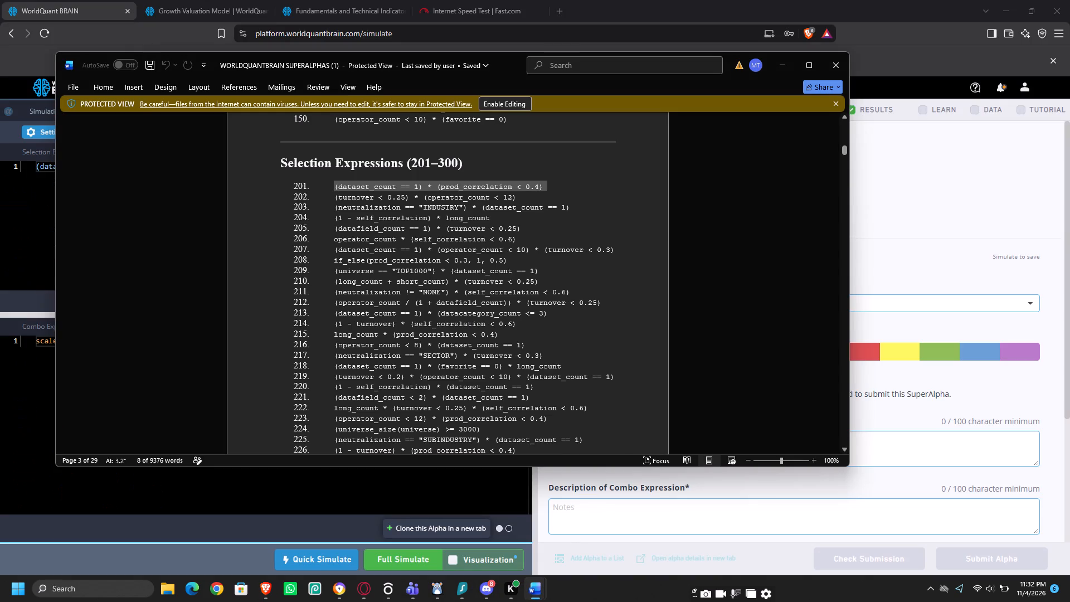
triple_click(473, 200)
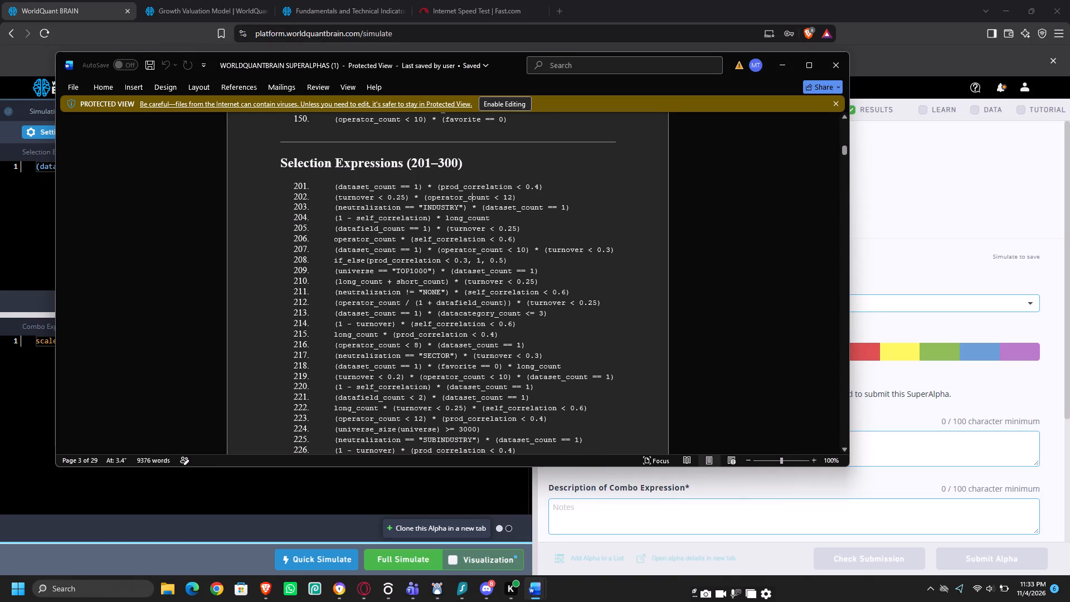
triple_click(476, 197)
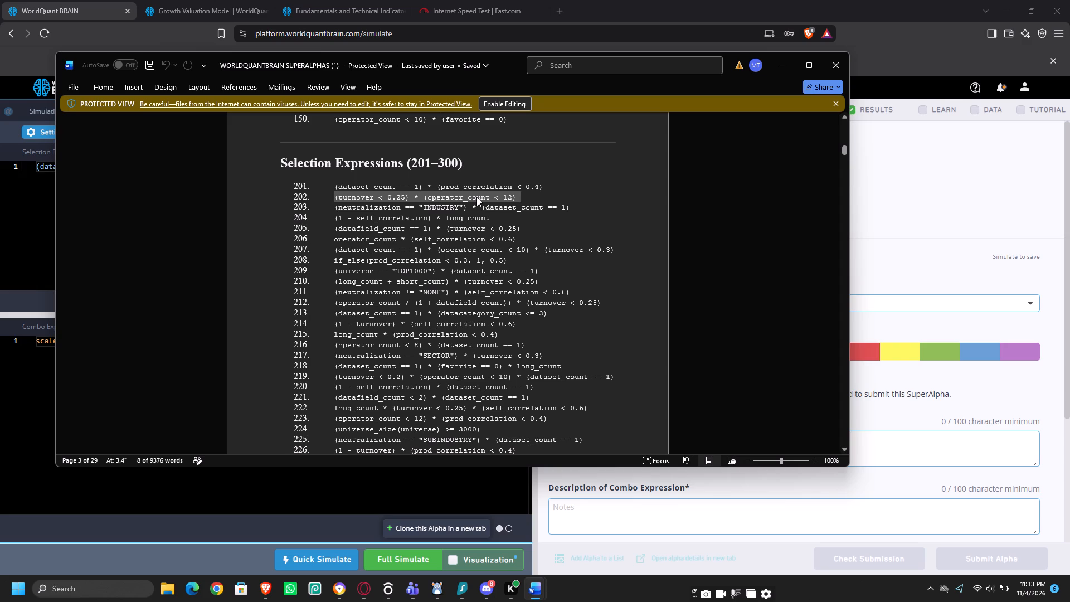
key("ctrl+c")
Back in the browser, replace Super Simulation 2's selection expression with (turnover < 0.25) * (operator_count < 12), removing the pasted list number.
left_click(0, 224)
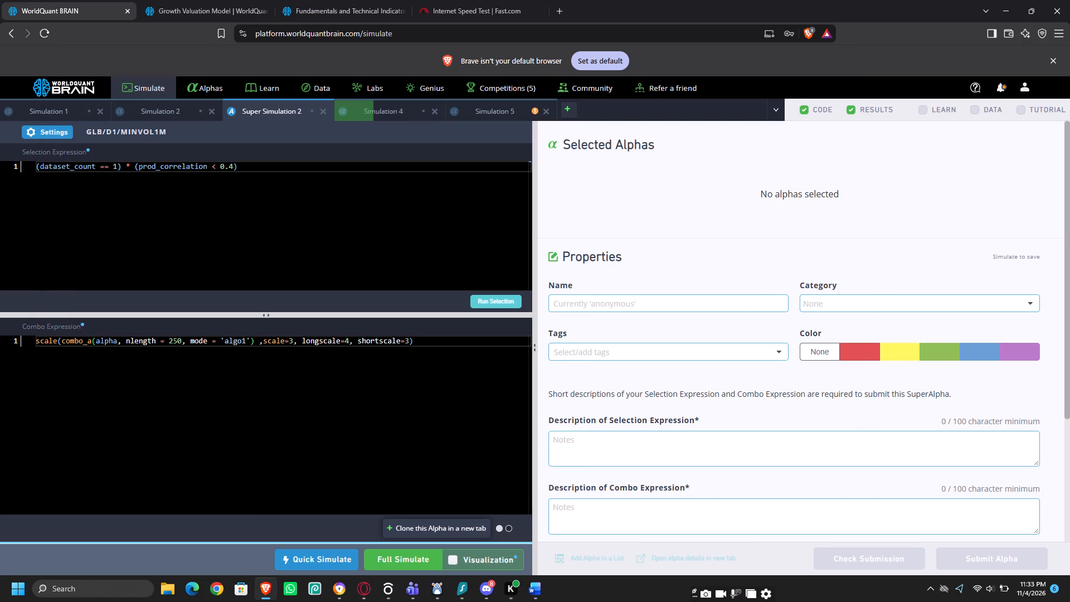
triple_click(51, 200)
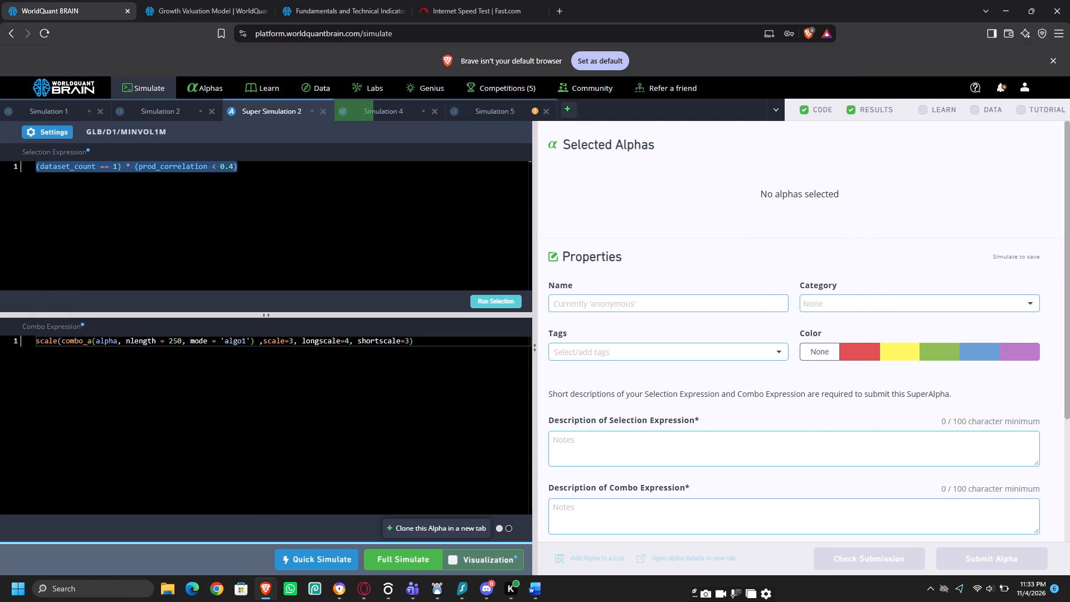
key("ctrl+v")
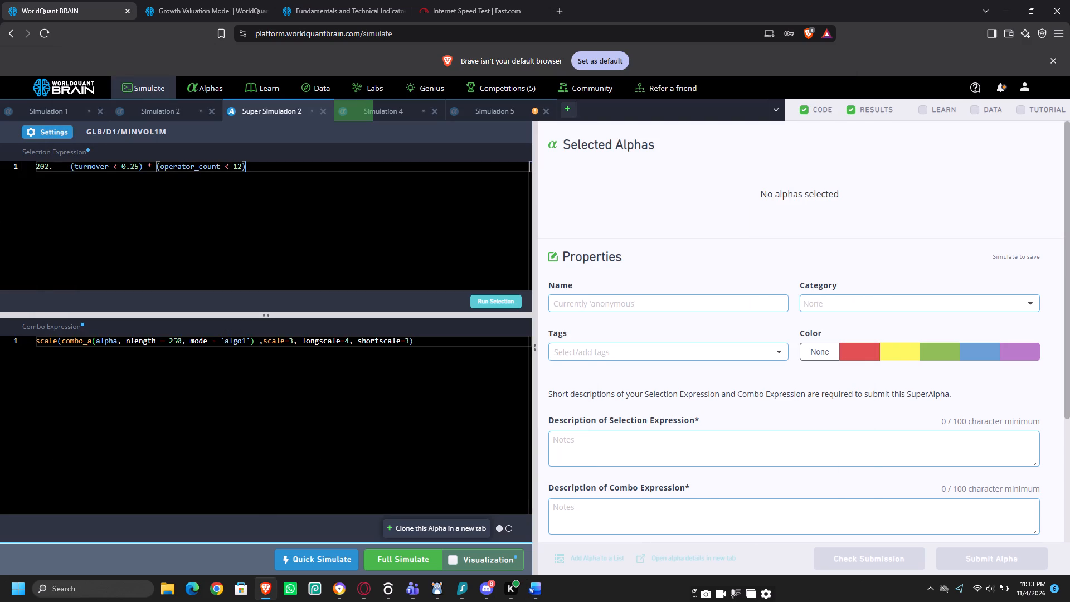
left_click(70, 166)
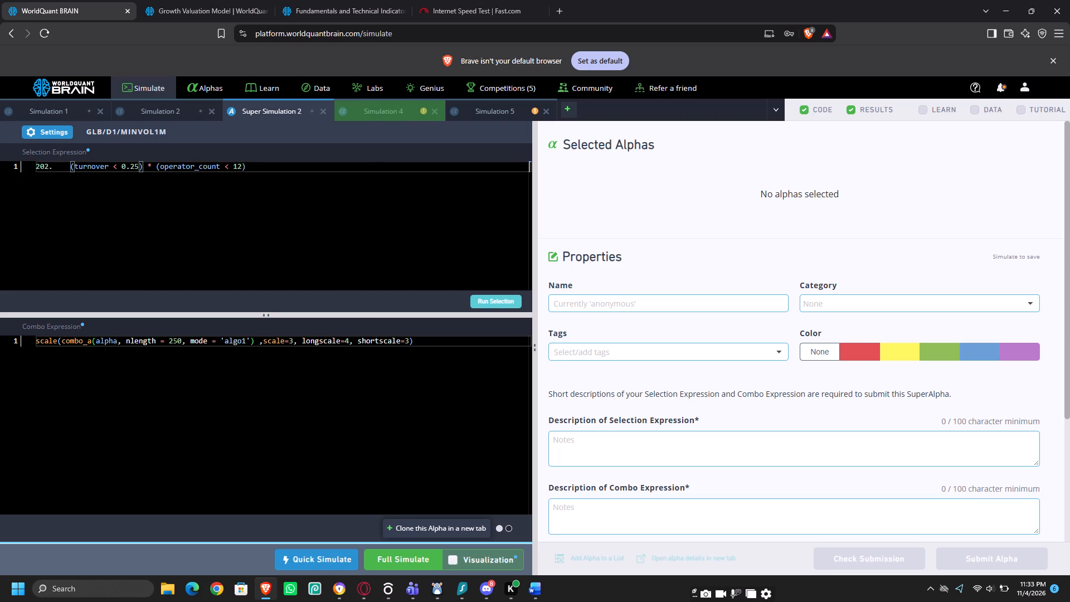
key("BackSpace")
key("BackSpace")
key("BackSpace")
key("BackSpace")
key("BackSpace")
key("BackSpace")
key("BackSpace")
key("BackSpace")
key("BackSpace")
key("BackSpace")
key("BackSpace")
key("BackSpace")
key("BackSpace")
key("BackSpace")
key("BackSpace")
key("BackSpace")
key("BackSpace")
key("BackSpace")
key("BackSpace")
key("BackSpace")
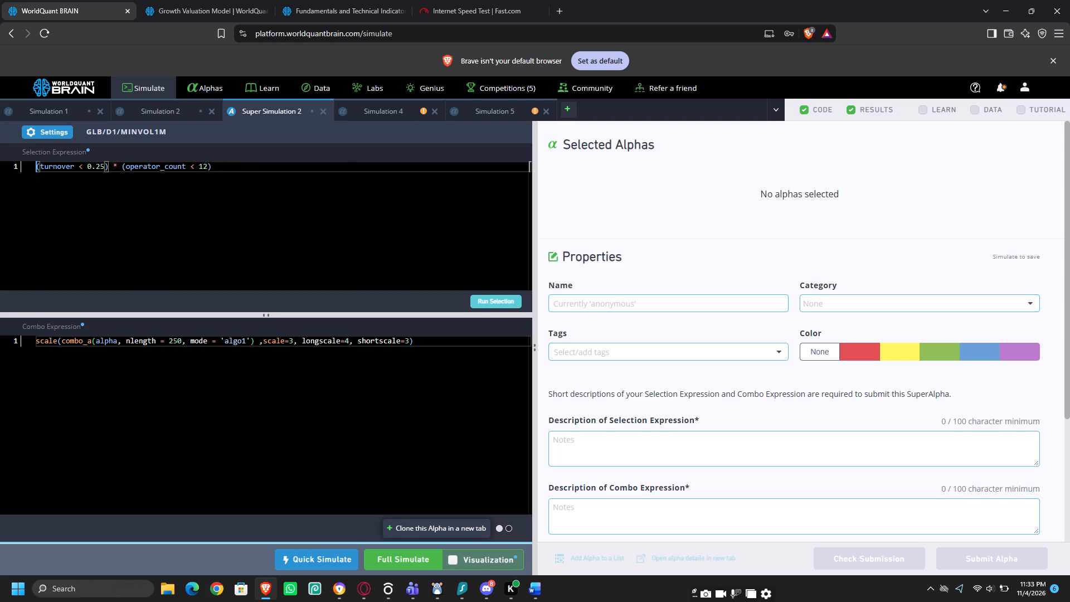
Run the new selection in Super Simulation 2 and start its full simulation.
left_click(492, 302)
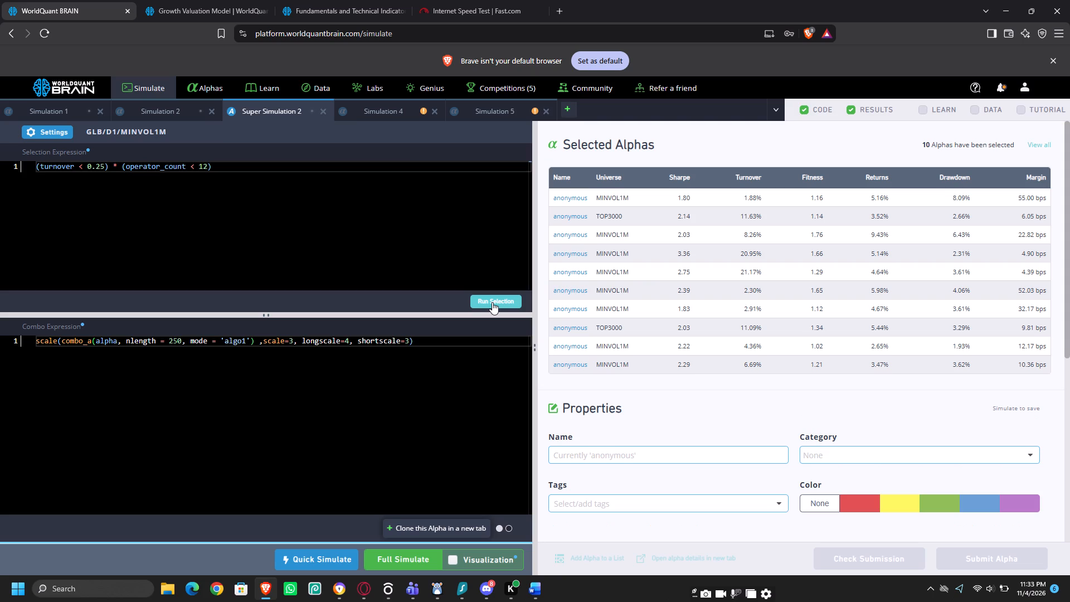
left_click(416, 562)
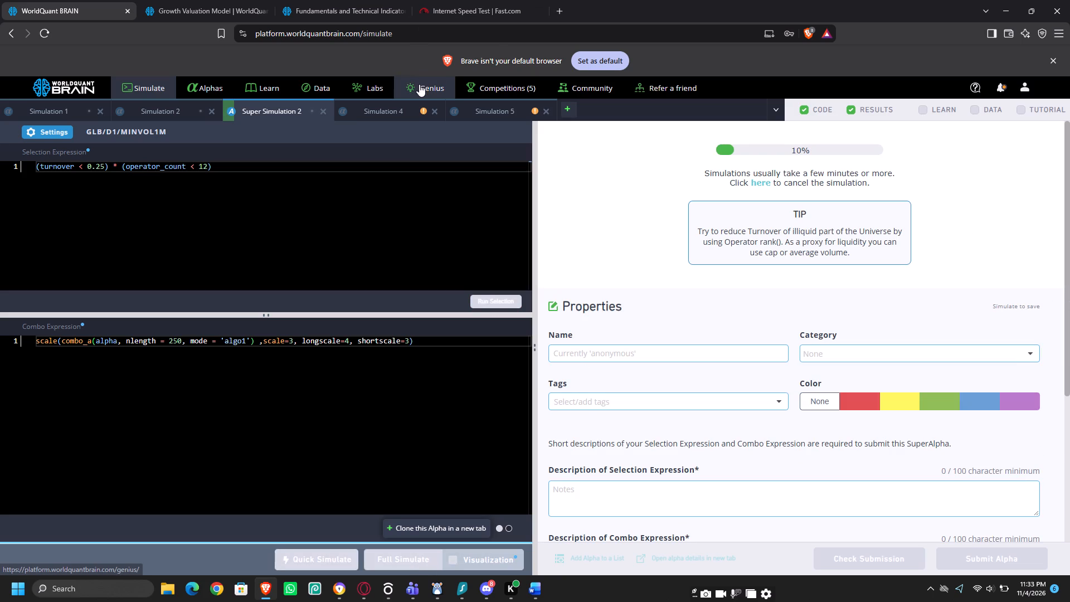
Open Simulation 4, dismiss the streak message, and reveal its test period results.
left_click(402, 108)
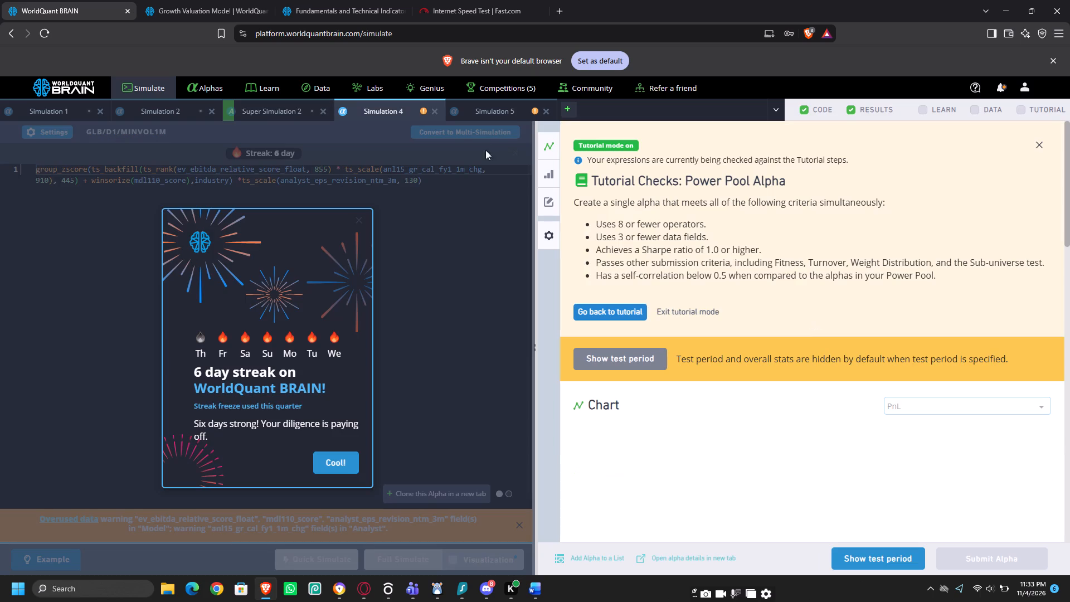
left_click(339, 470)
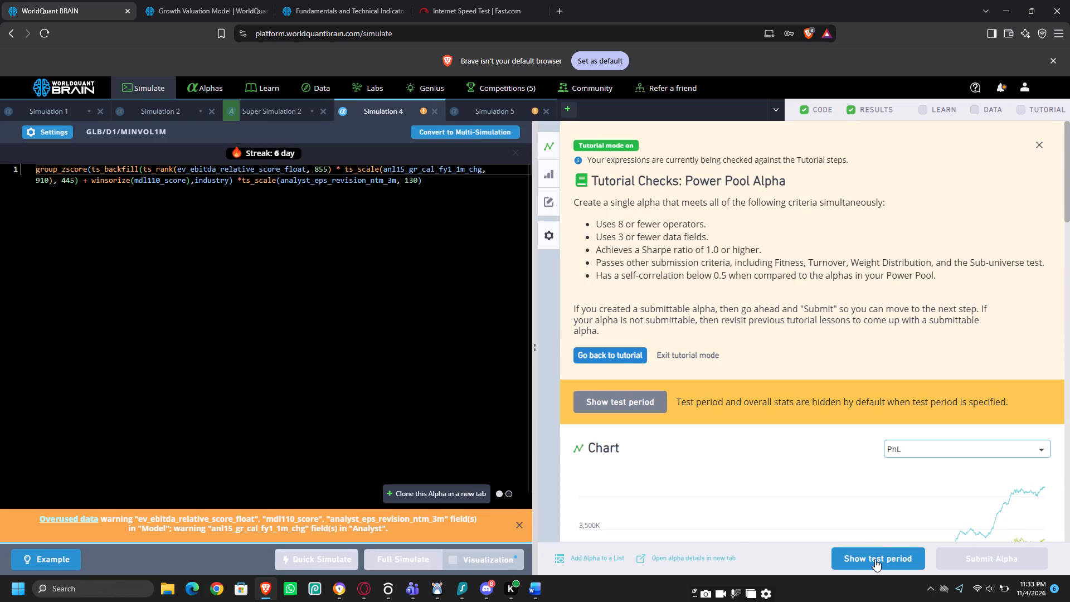
left_click(877, 559)
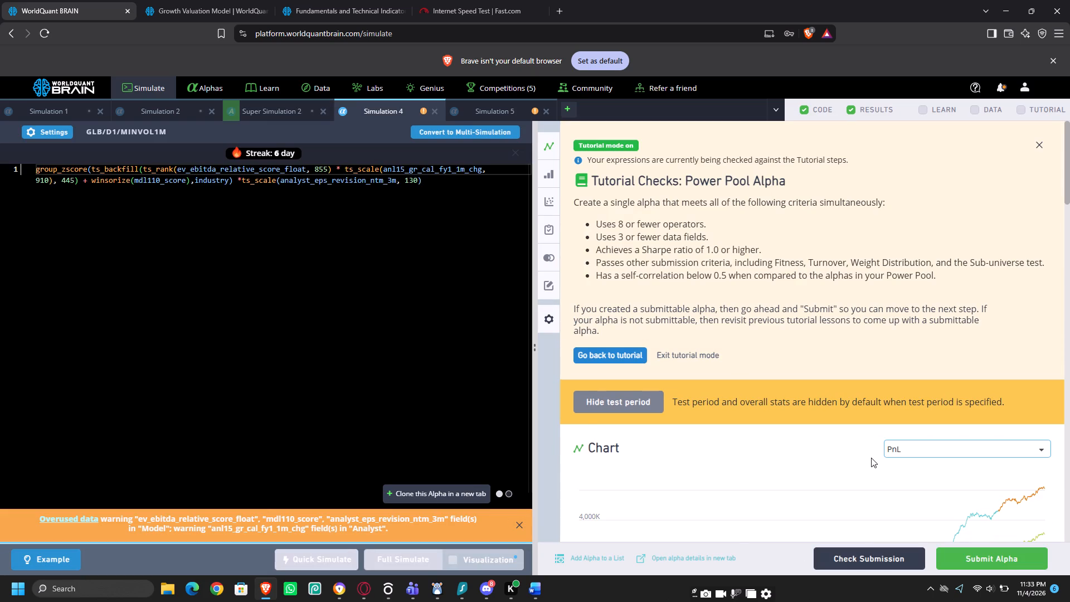
Look through Simulation 4's results and run its Prod Correlation check.
scroll(871, 458, "down", 10)
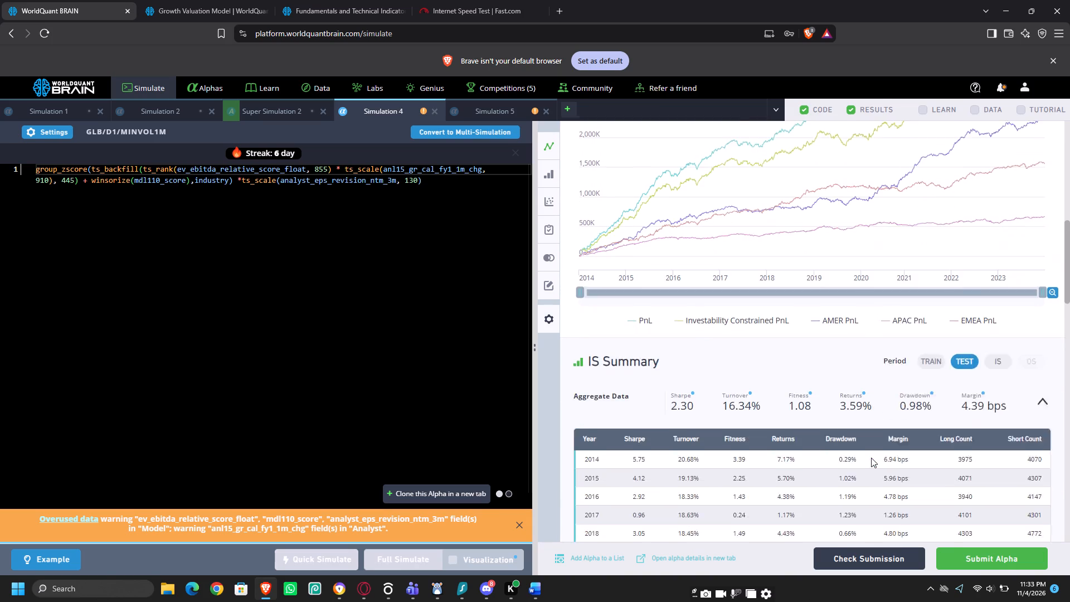
scroll(871, 458, "down", 12)
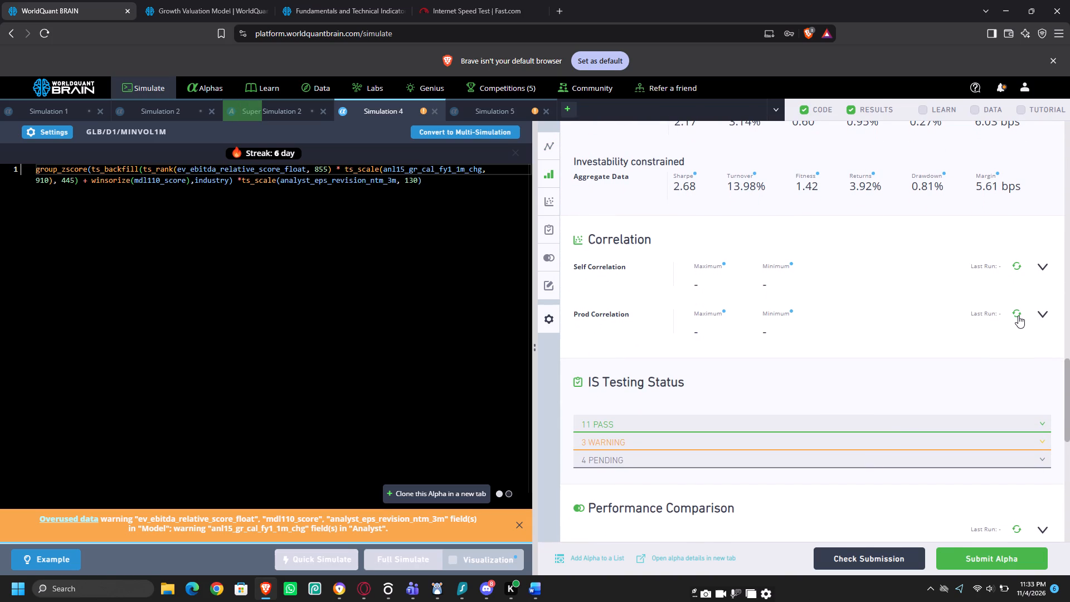
left_click(1018, 315)
Submit the Simulation 4 alpha.
left_click(989, 559)
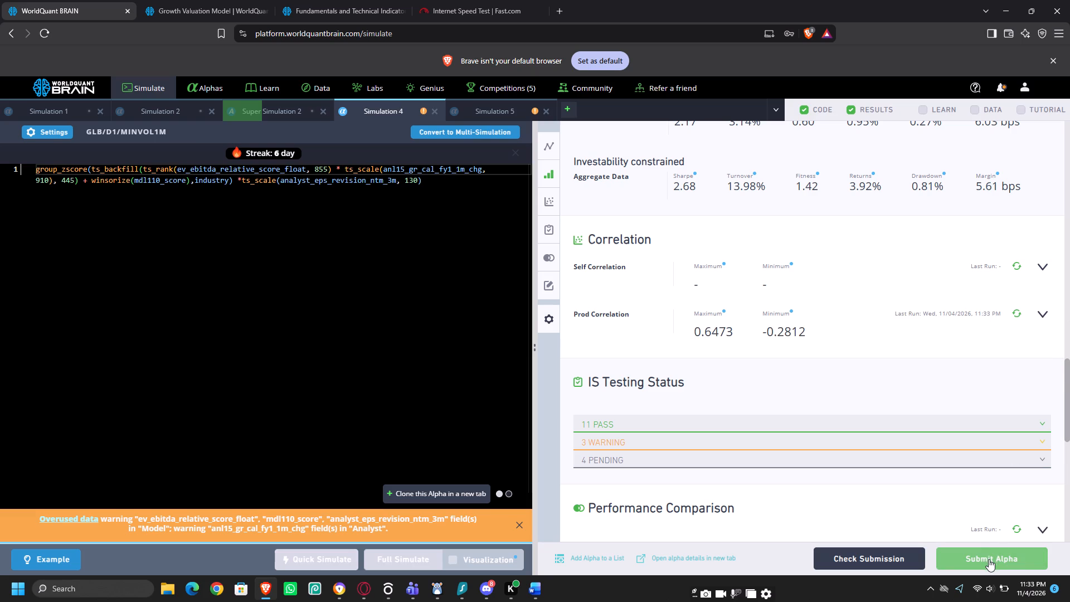
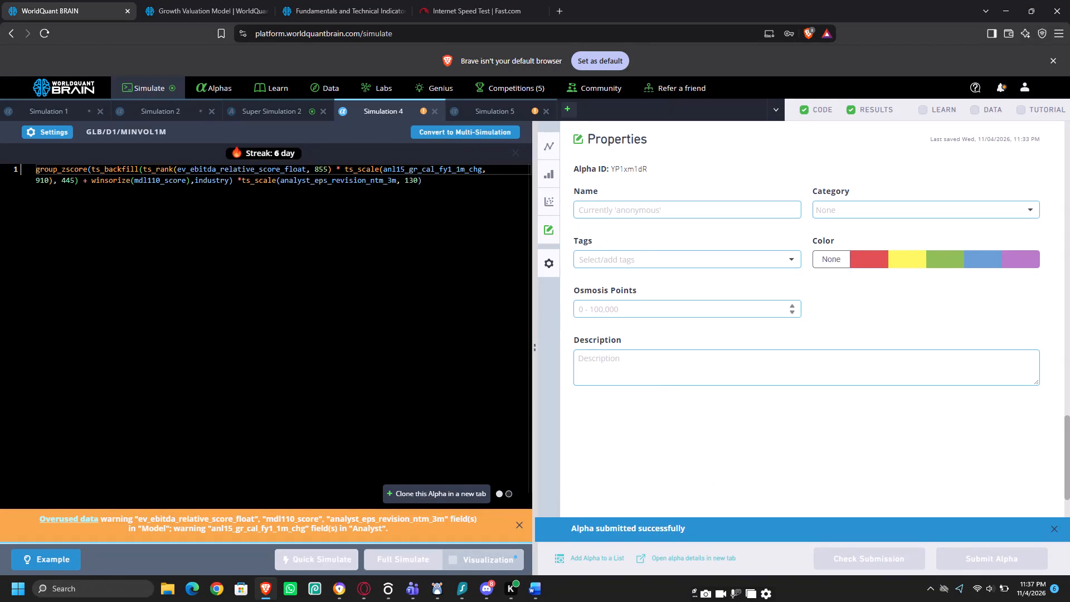
Open Super Simulation 2, reveal its test period results, and run its Prod Correlation check.
left_click(288, 111)
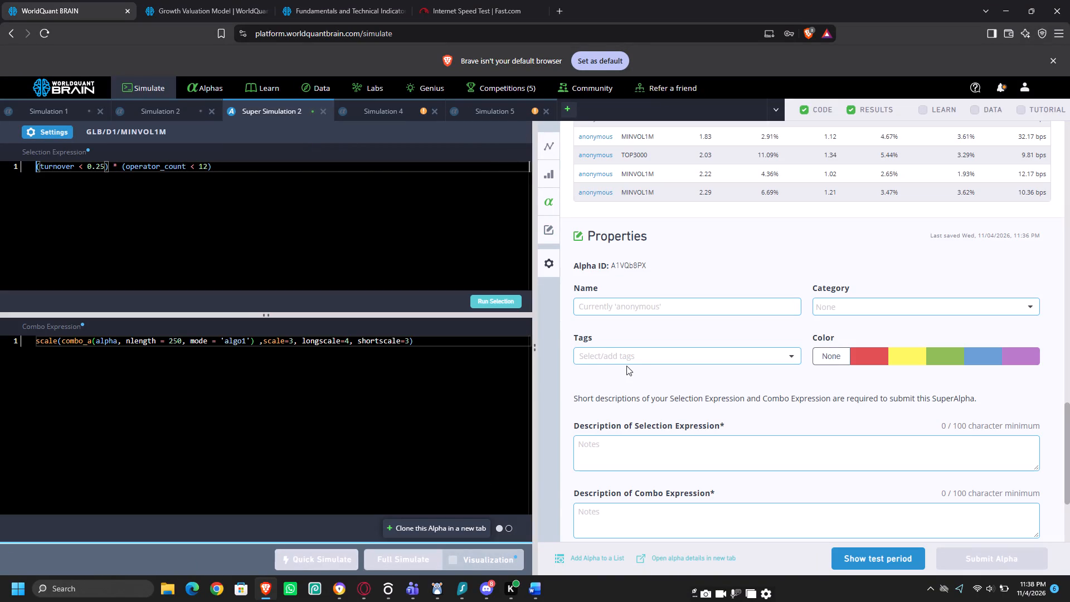
left_click(865, 561)
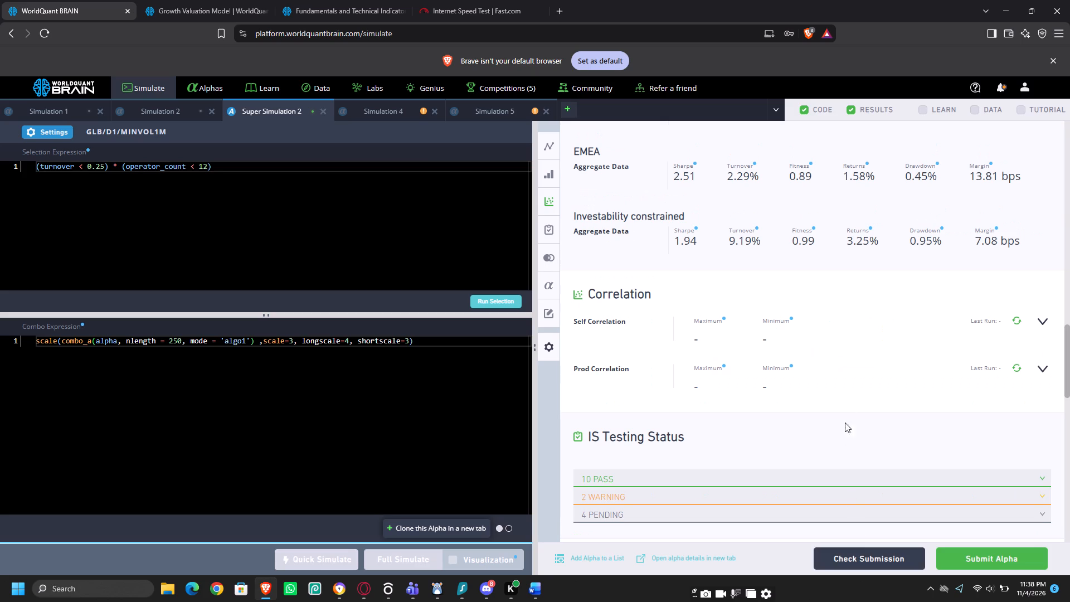
left_click(1017, 370)
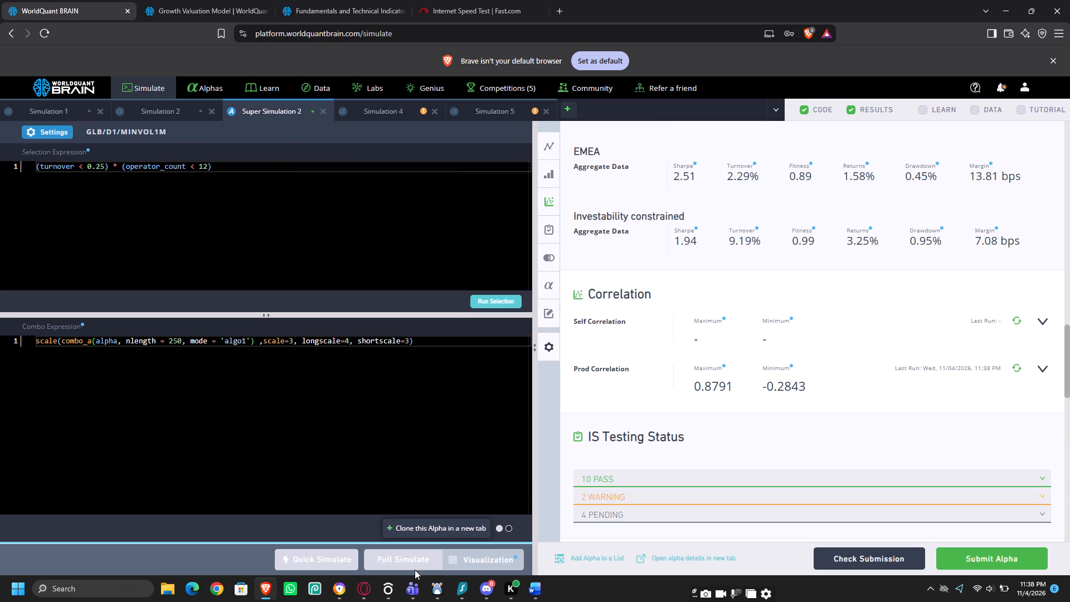
Replace Super Simulation 2's selection expression with entry 204 from the Word list, (1 - self_correlation) * long_count.
left_click(585, 526)
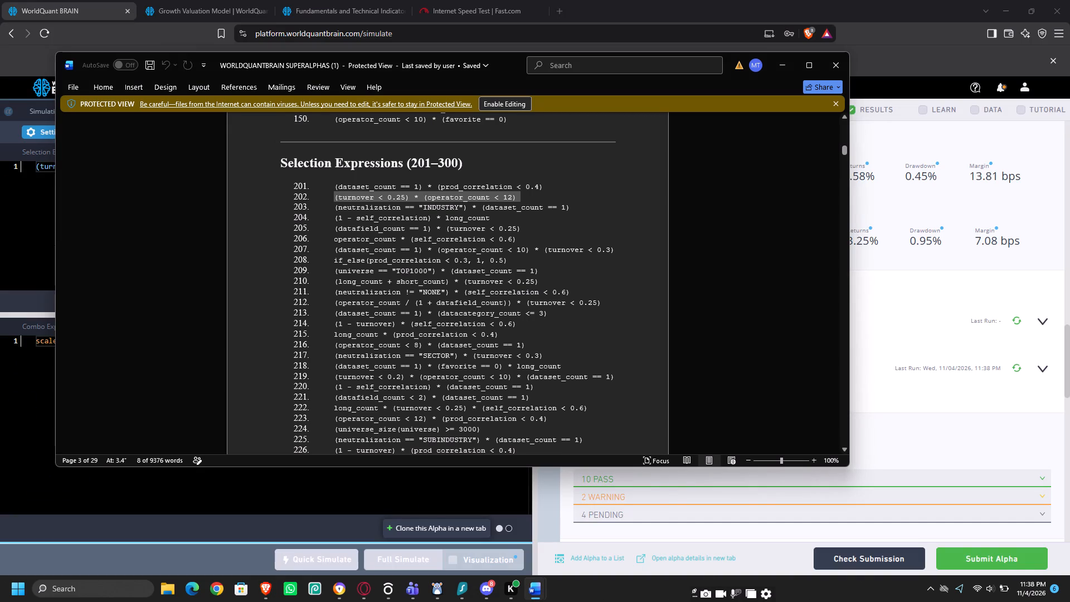
triple_click(481, 219)
triple_click(481, 219)
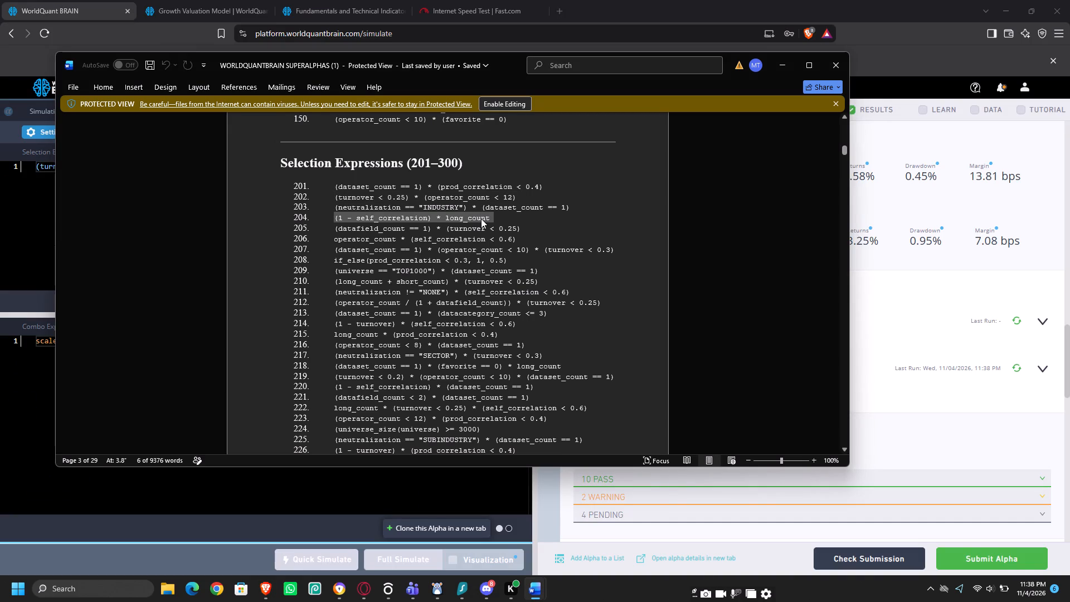
key("ctrl+c")
left_click(0, 217)
triple_click(141, 182)
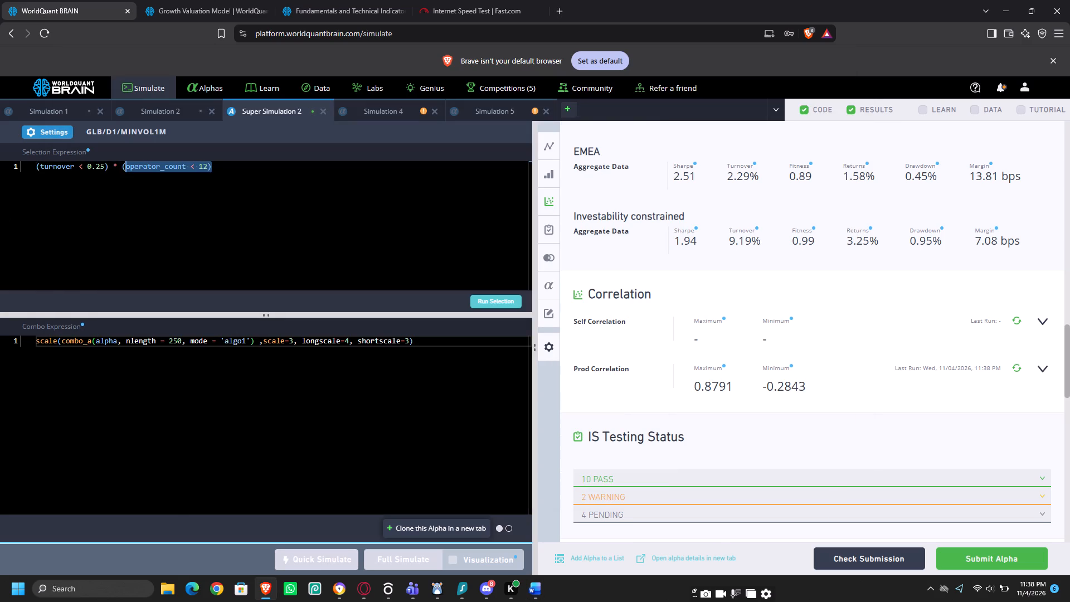
key("ctrl+v")
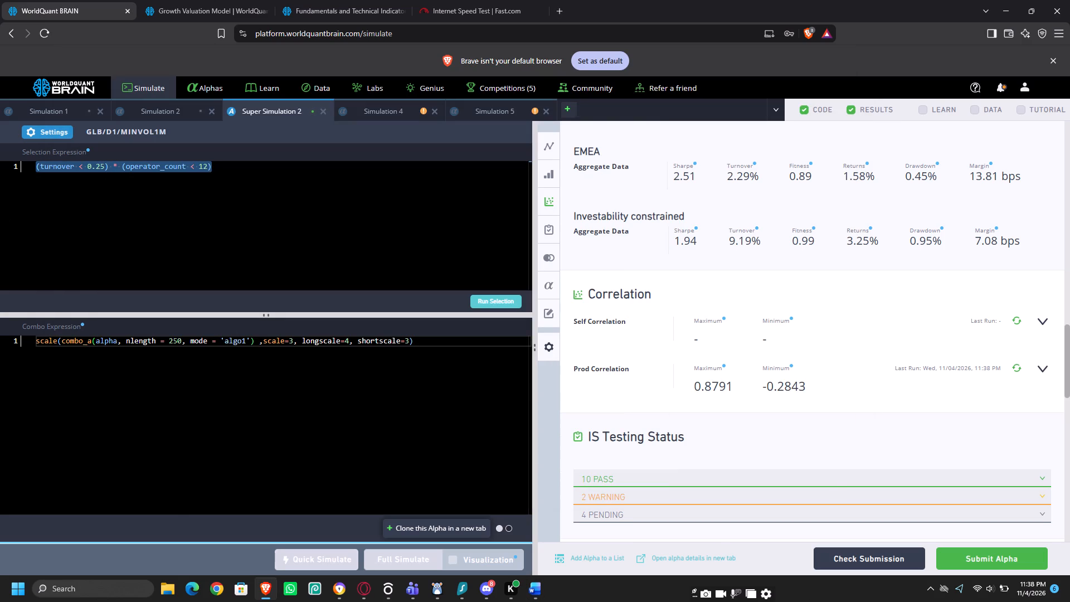
Remove the copied list number 204. and the spacing before the selection expression, leaving (1 - self_correlation) * long_count.
left_click(70, 165)
key("BackSpace")
key("BackSpace")
key("BackSpace")
key("BackSpace")
key("BackSpace")
key("BackSpace")
key("BackSpace")
key("BackSpace")
key("BackSpace")
key("BackSpace")
key("BackSpace")
key("BackSpace")
key("BackSpace")
key("BackSpace")
key("BackSpace")
key("BackSpace")
key("BackSpace")
key("BackSpace")
key("BackSpace")
key("BackSpace")
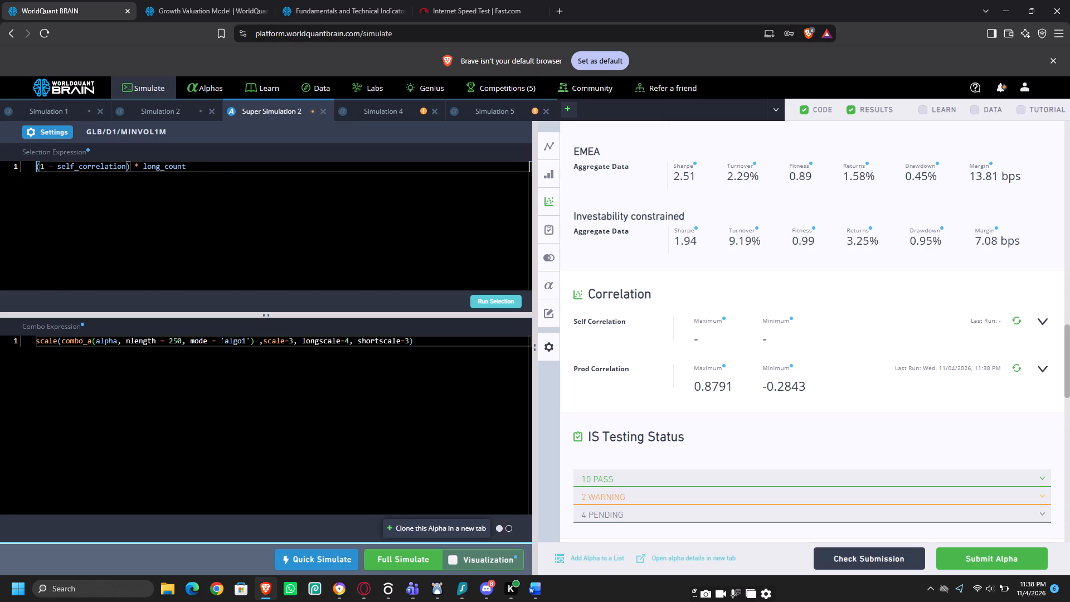
Run the new selection in Super Simulation 2 and start its full simulation.
left_click(487, 299)
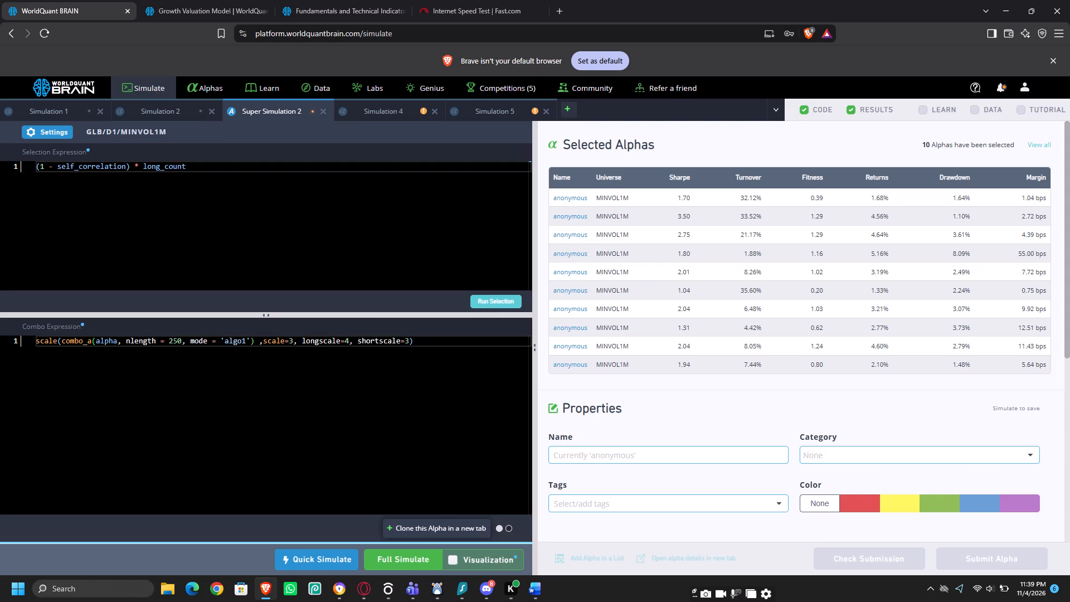
left_click(413, 559)
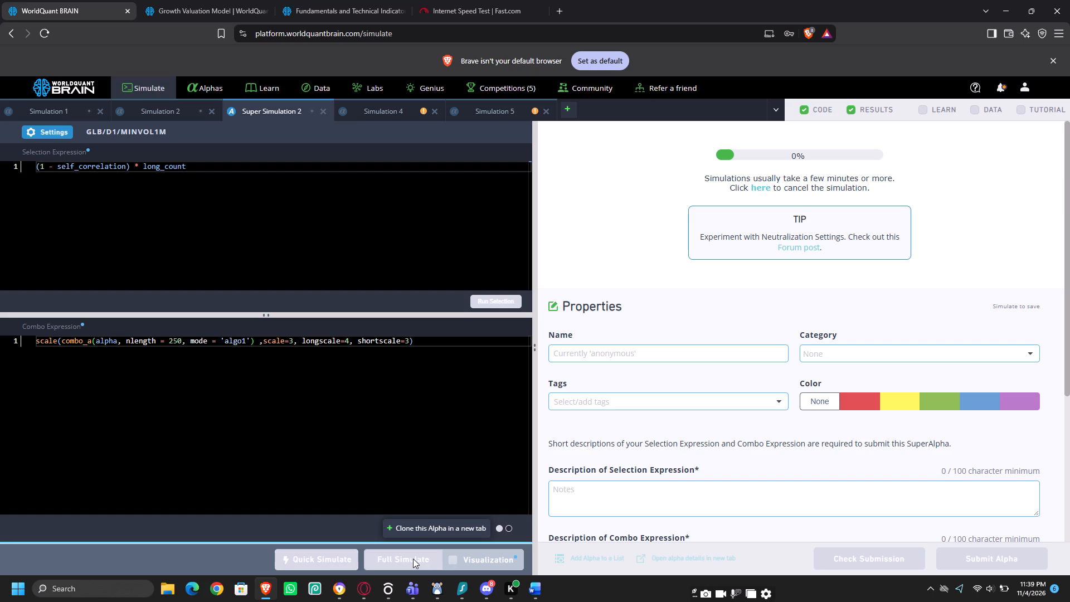
In Simulation 4's expression, replace analyst_eps_revision_ntm_3m with analyst_recommendation_diffusion_3m, copied from the Fundamentals and Technical Indicators Model dataset page.
left_click(396, 111)
left_click(355, 0)
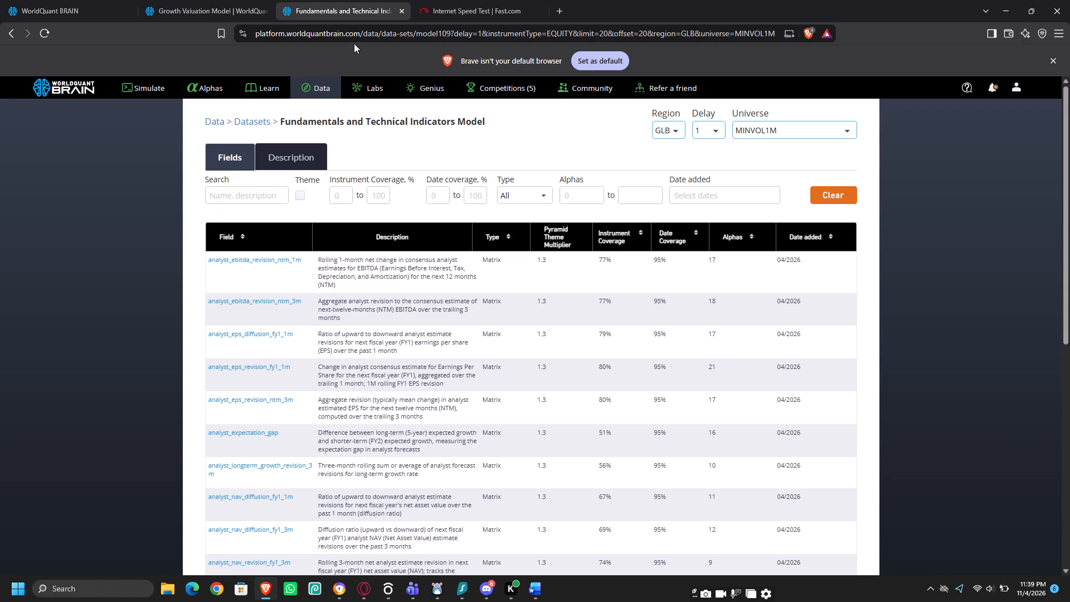
scroll(334, 275, "down", 7)
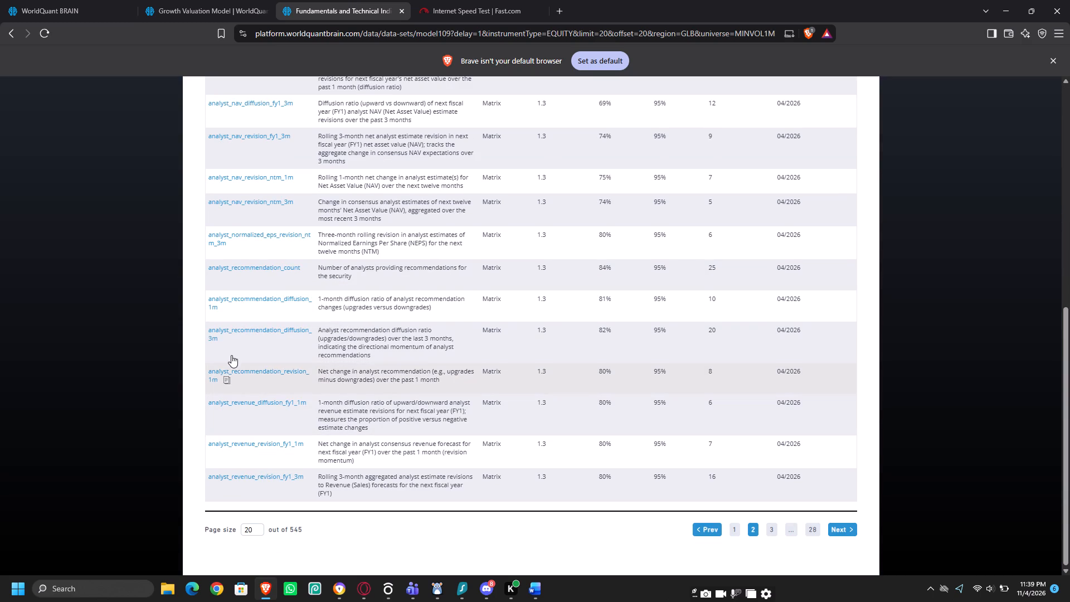
left_click(226, 339)
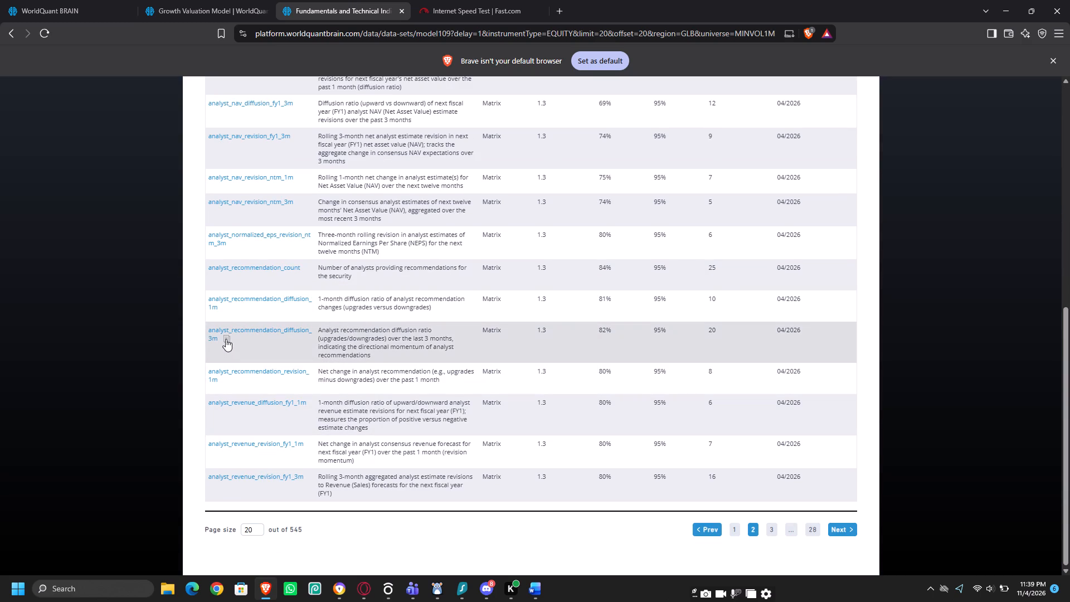
left_click(34, 0)
double_click(343, 178)
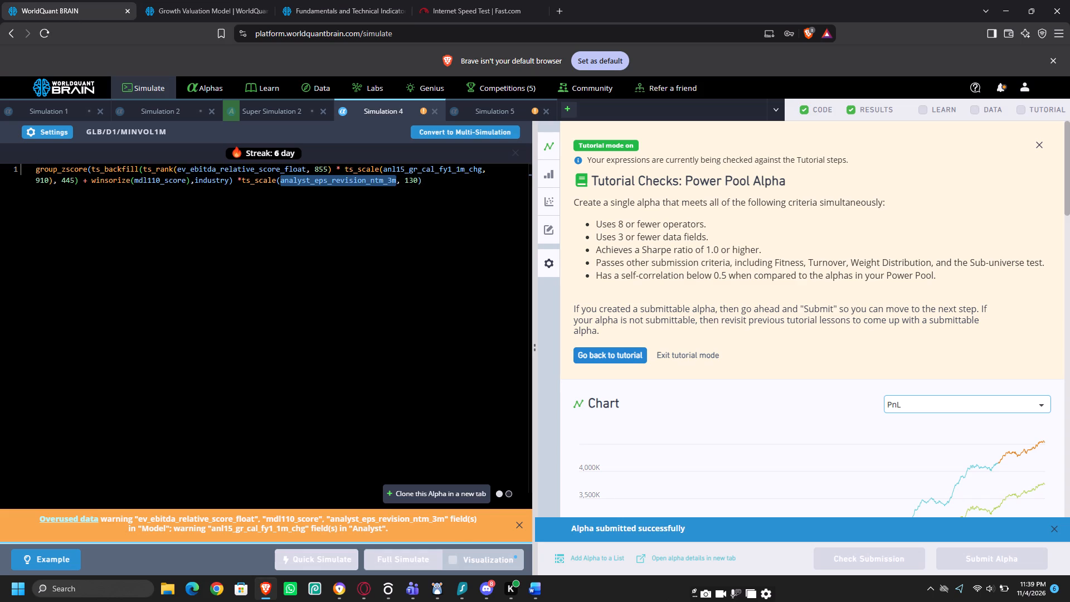
key("ctrl+v")
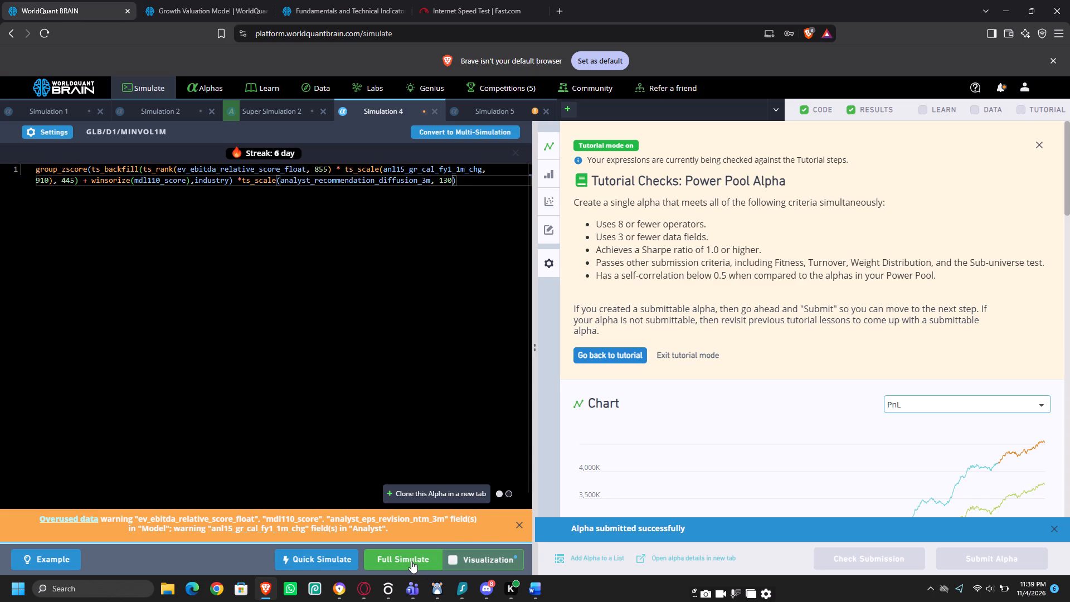
Start the full simulation of the edited Simulation 4 expression.
left_click(411, 561)
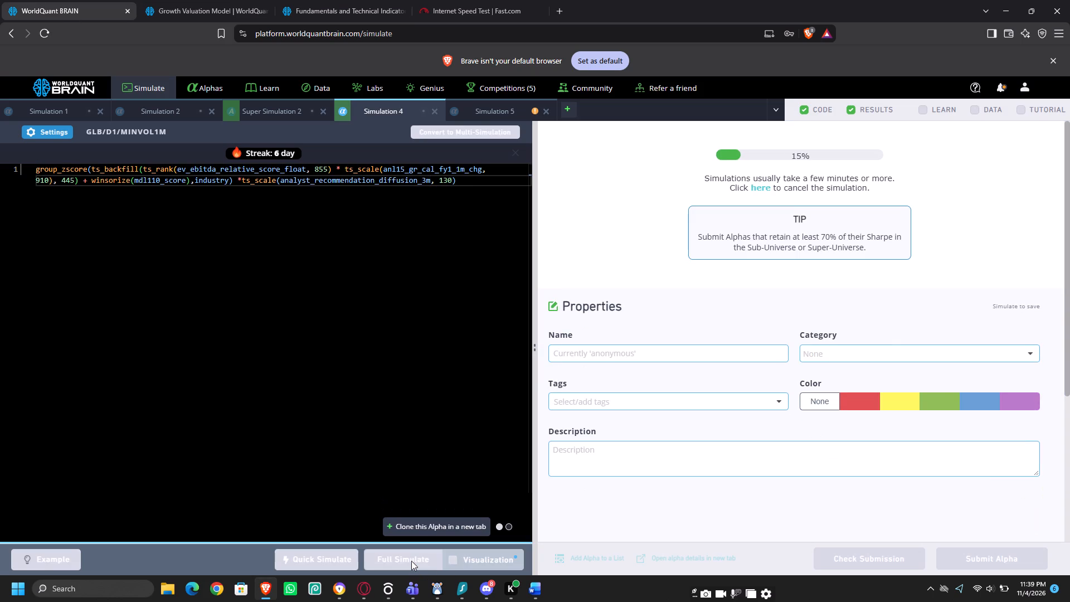
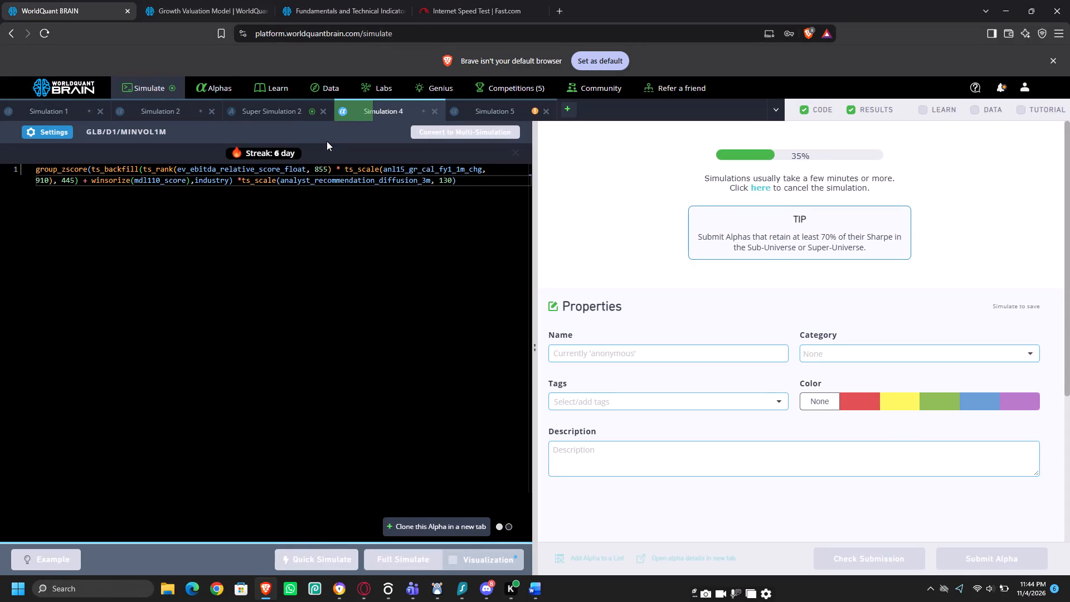
Show the test period of the finished super alpha in Super Simulation 2.
left_click(304, 108)
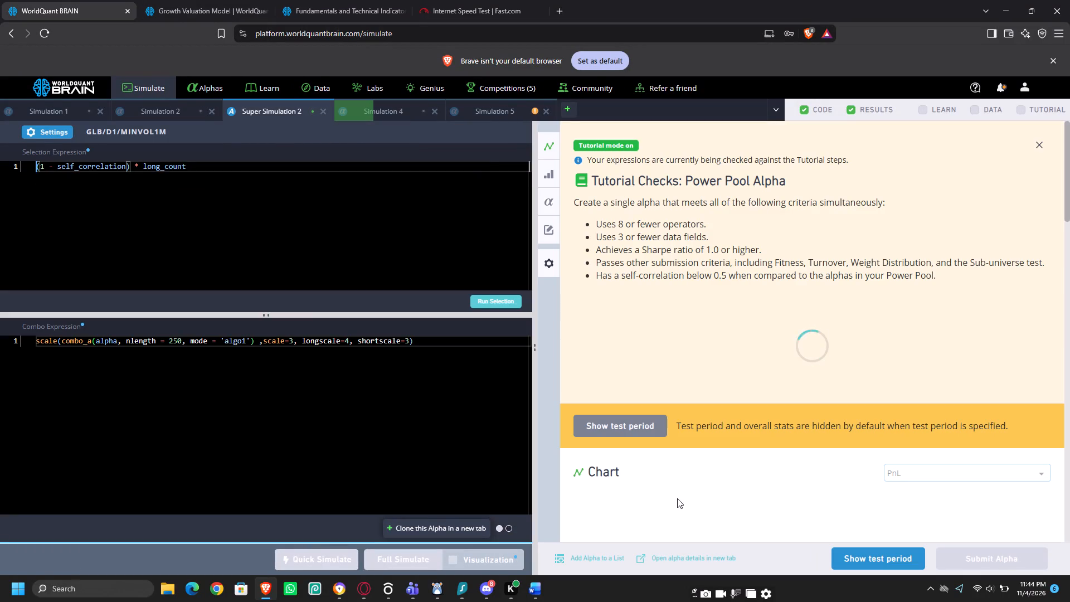
scroll(677, 497, "down", 4)
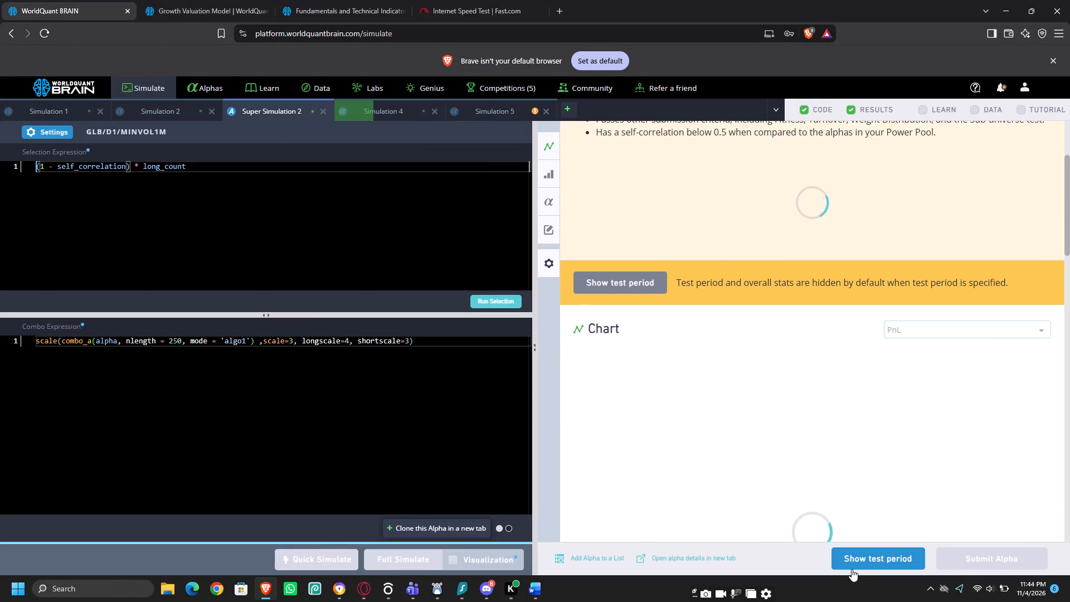
left_click(849, 551)
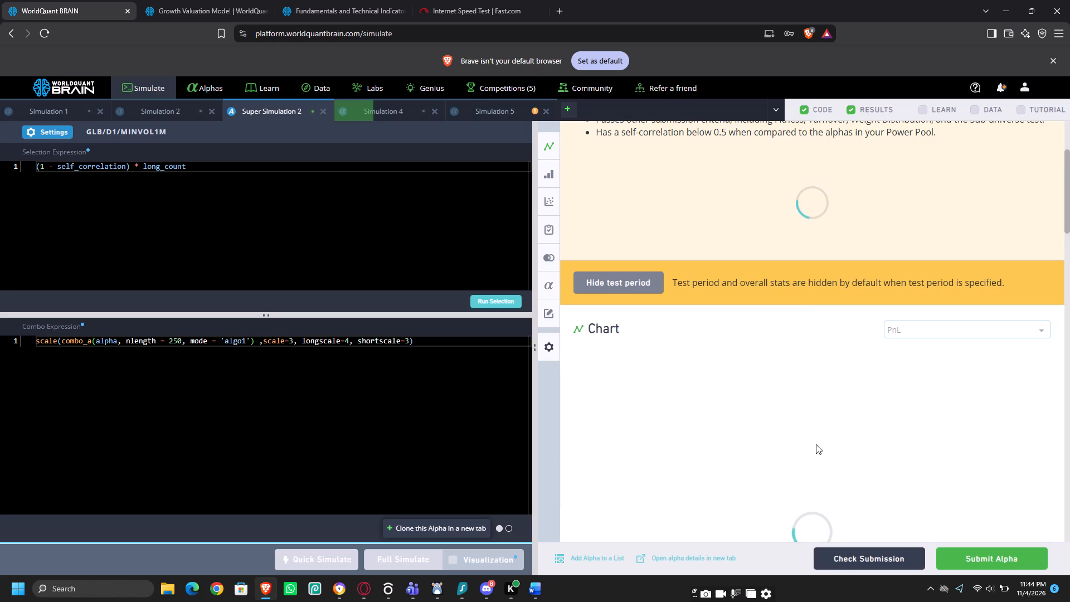
Look through the super alpha's summary, selected alphas and properties, and run its Prod Correlation check.
scroll(824, 446, "down", 13)
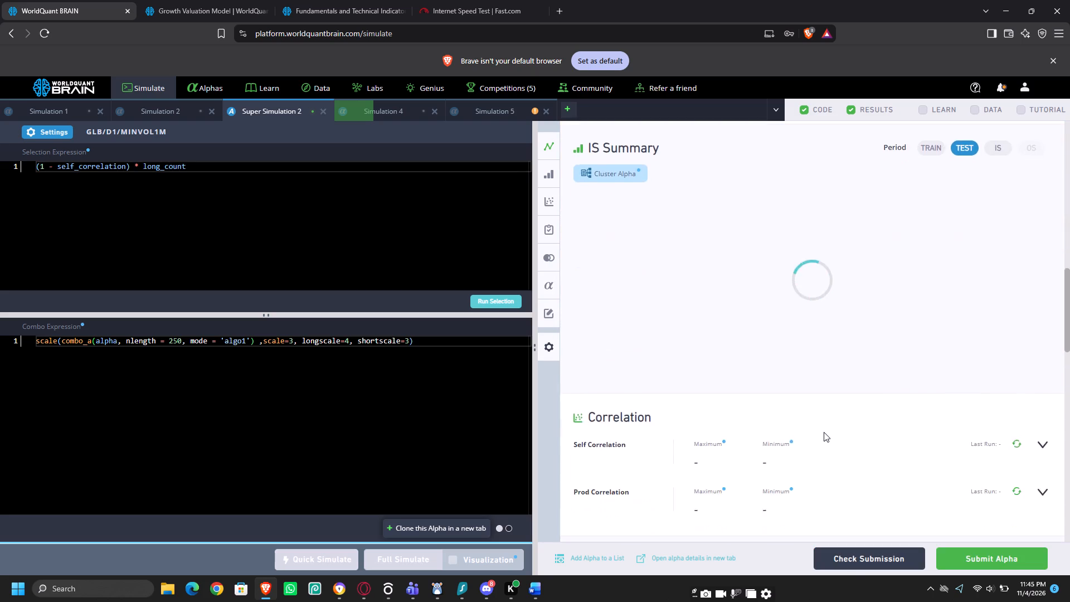
scroll(824, 432, "down", 6)
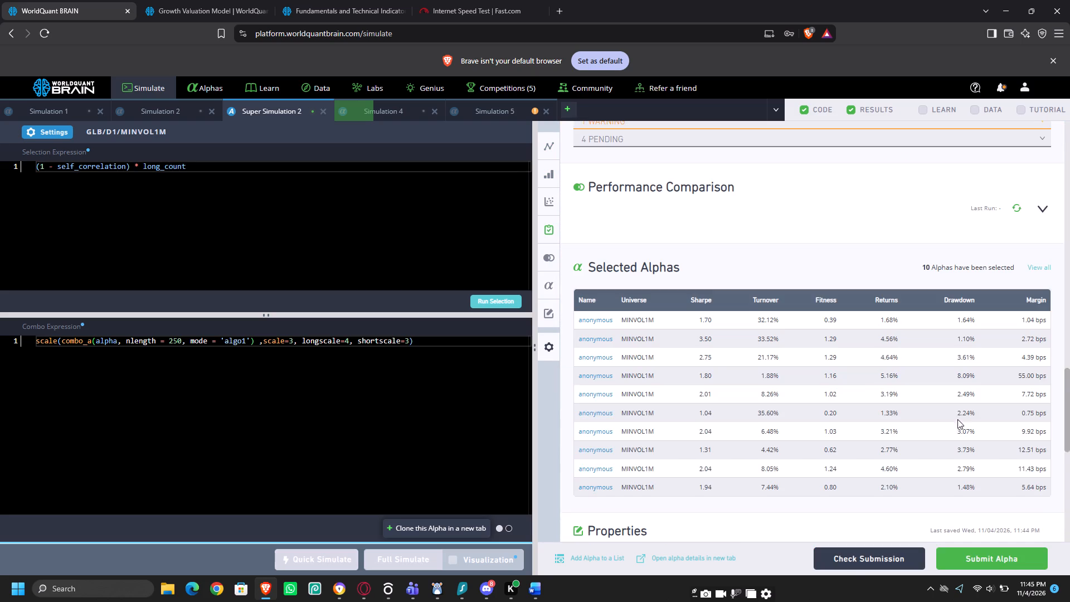
scroll(855, 420, "down", 6)
scroll(855, 420, "up", 2)
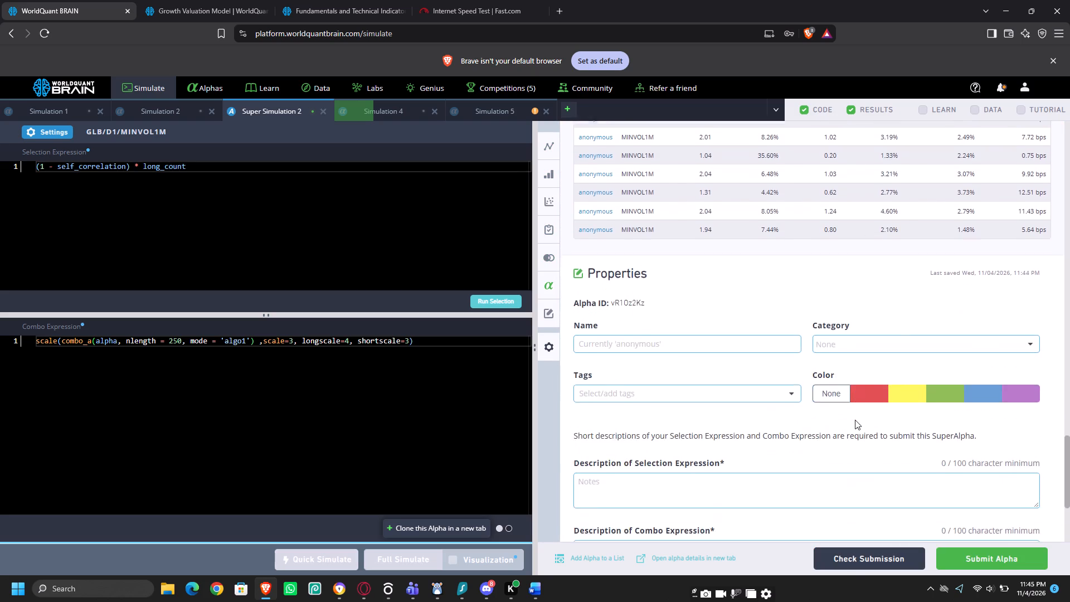
scroll(855, 420, "up", 7)
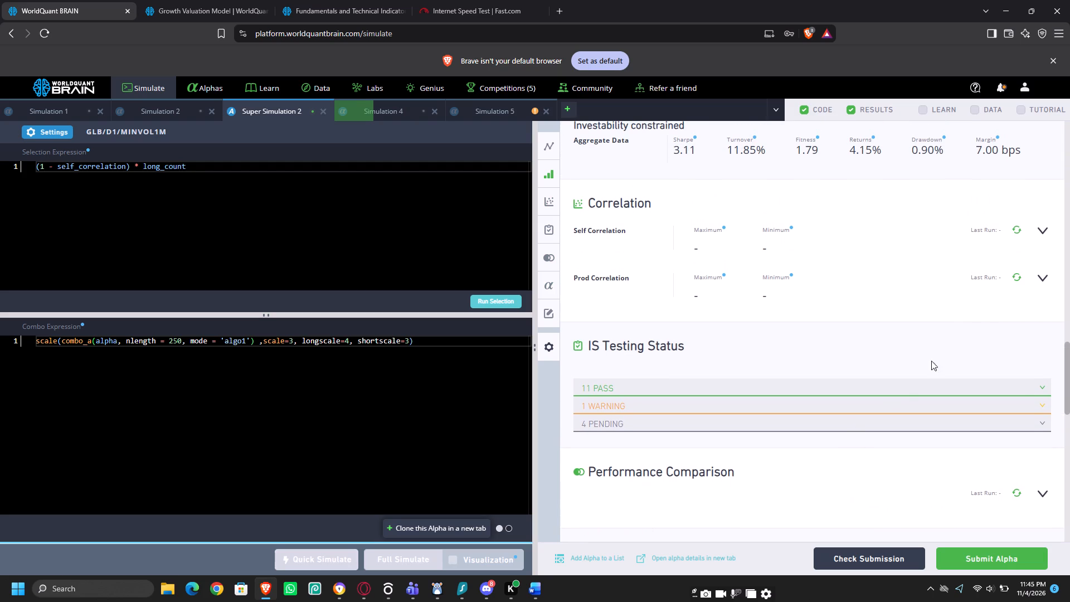
left_click(1016, 279)
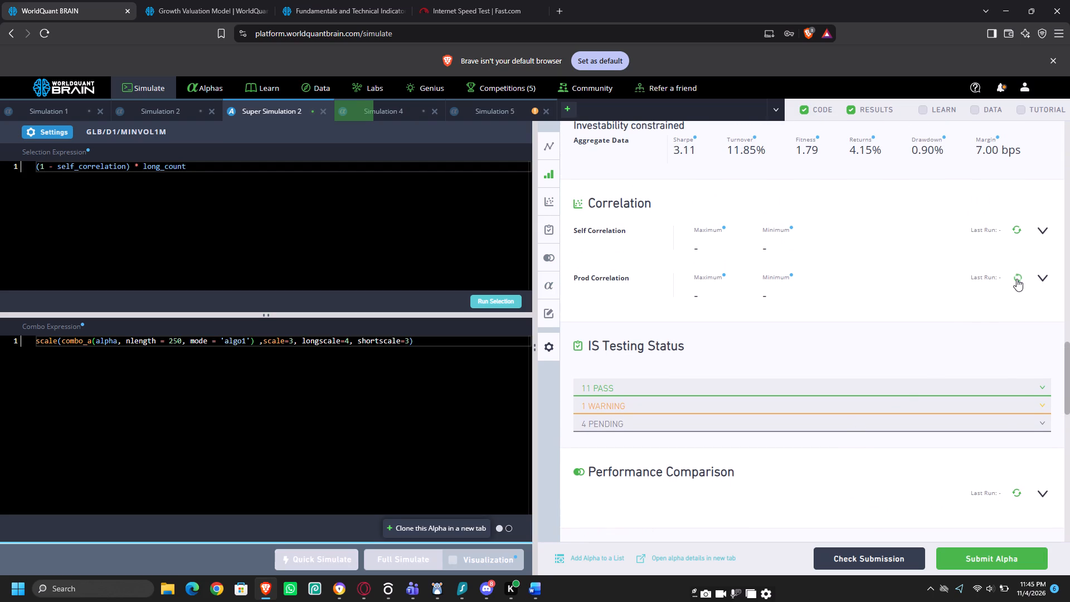
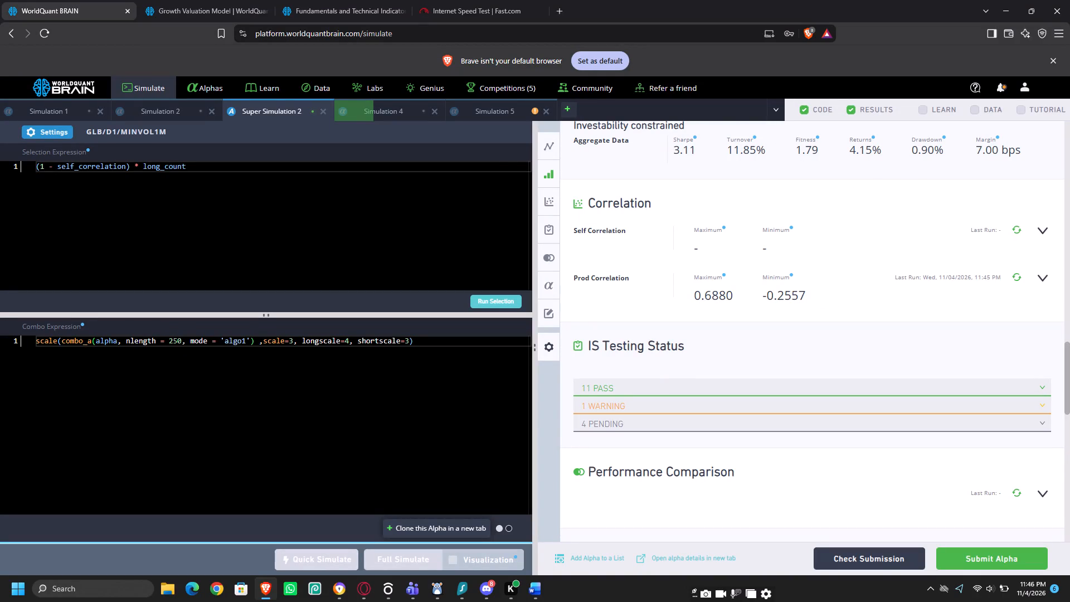
triple_click(281, 204)
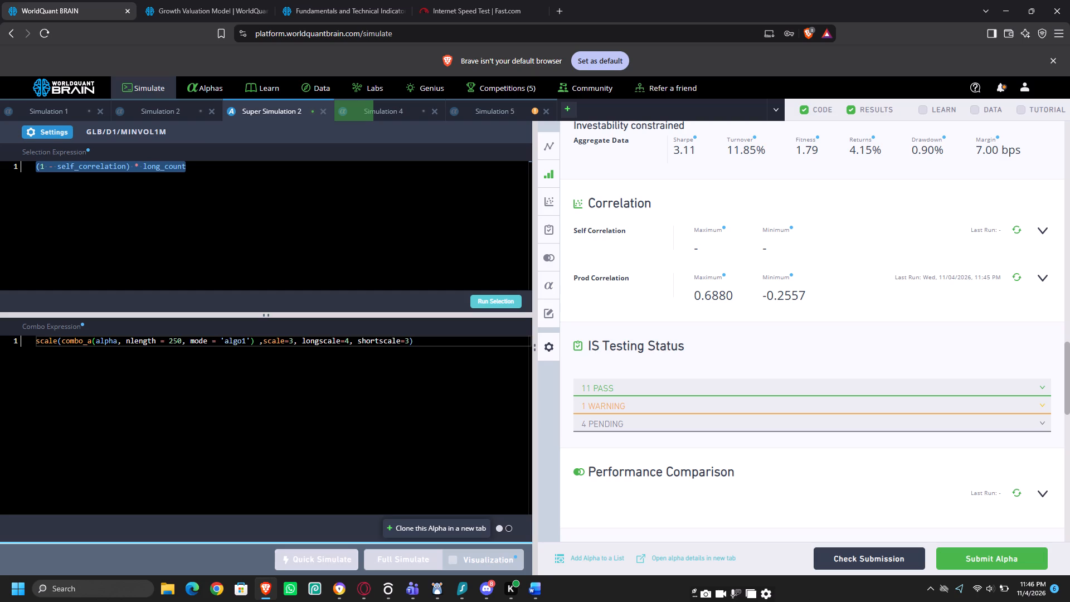
key("ctrl+c")
left_click(563, 8)
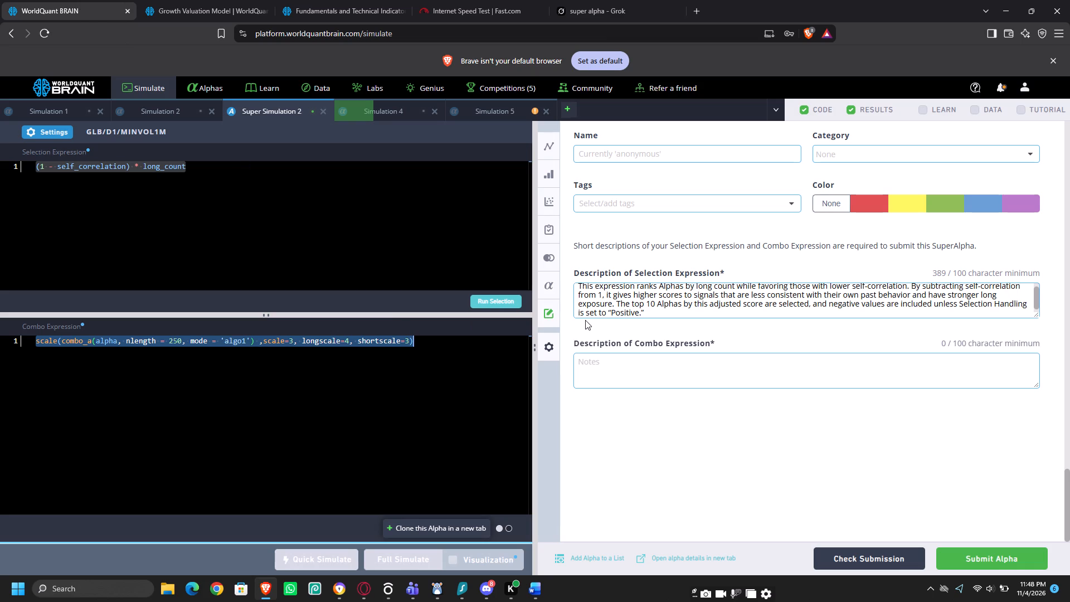
left_click(639, 380)
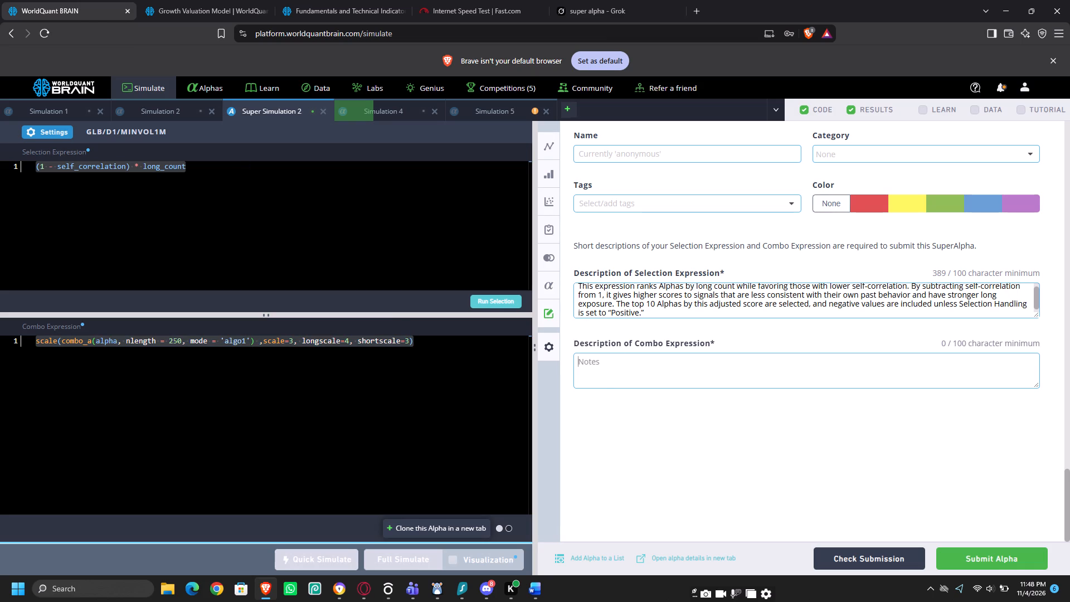
key("ctrl+v")
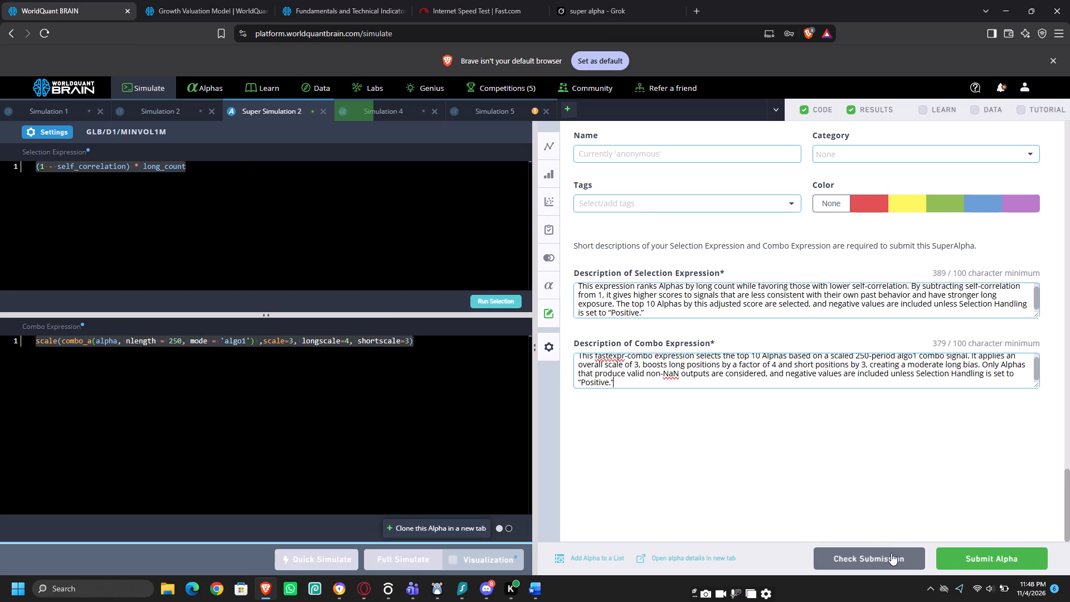
Submit the super alpha in Super Simulation 2.
left_click(1000, 563)
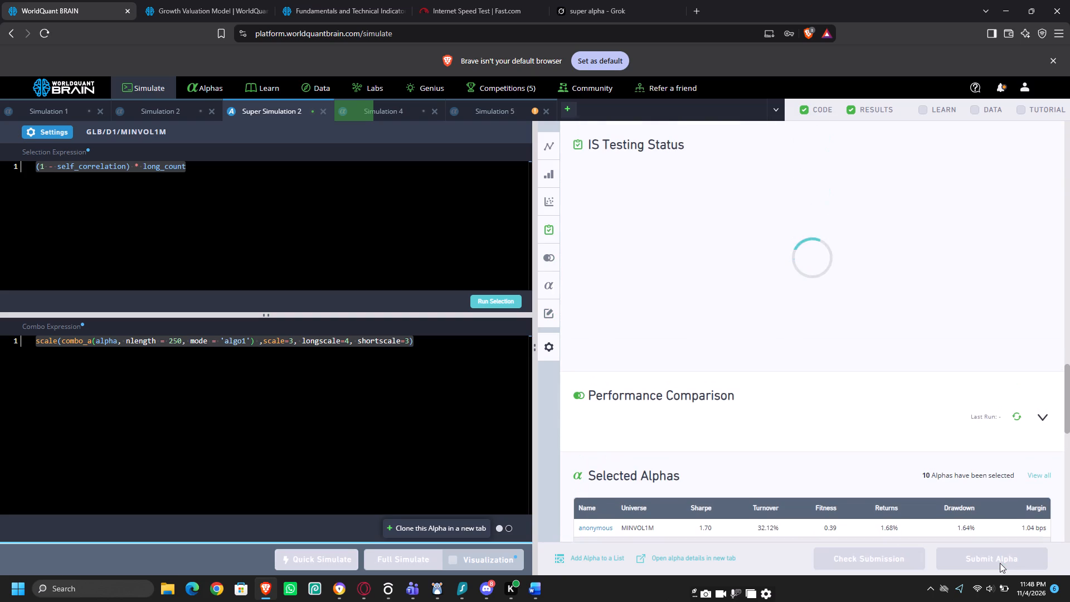
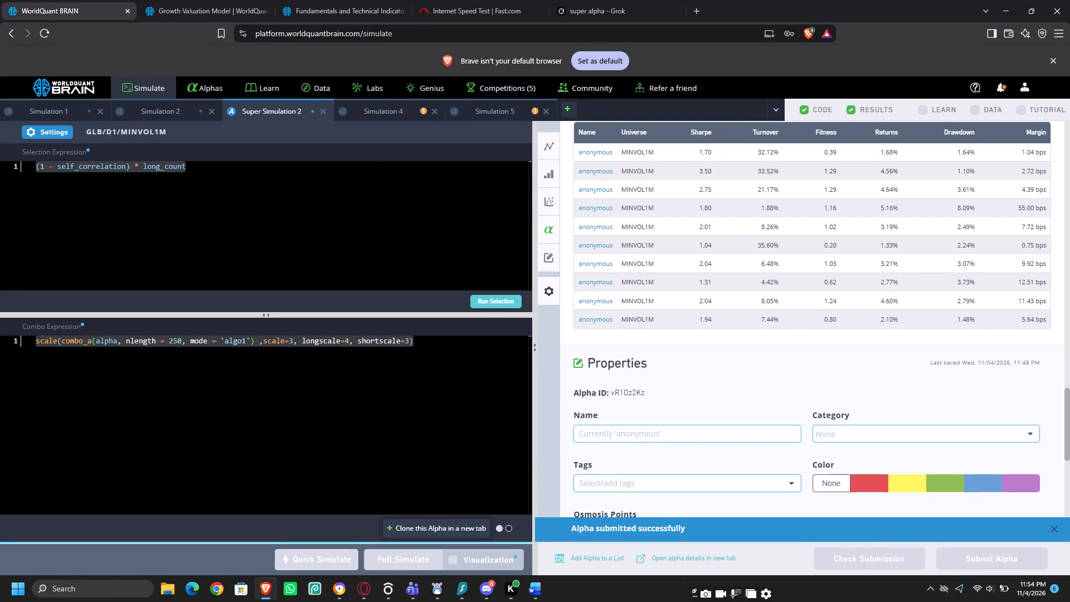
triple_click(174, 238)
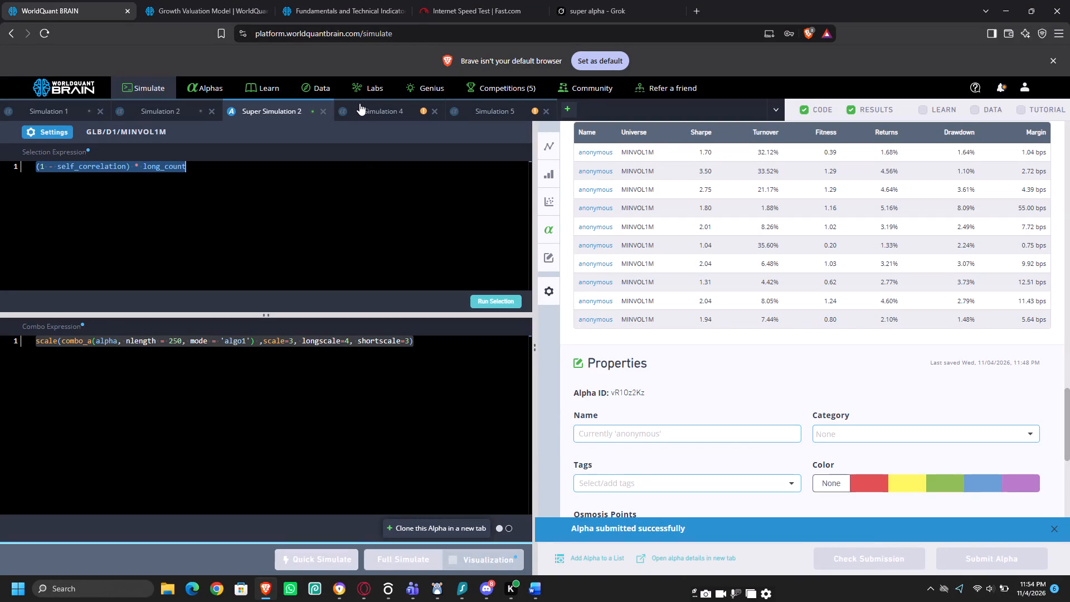
Show the test period for the alpha in Simulation 4 and run its Prod Correlation check.
left_click(362, 102)
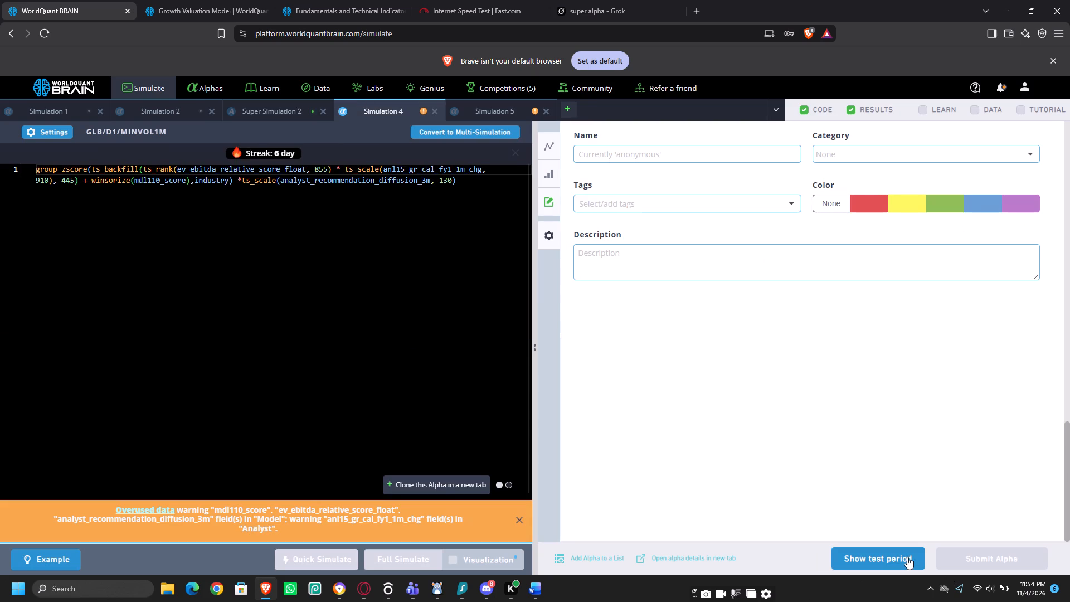
left_click(907, 557)
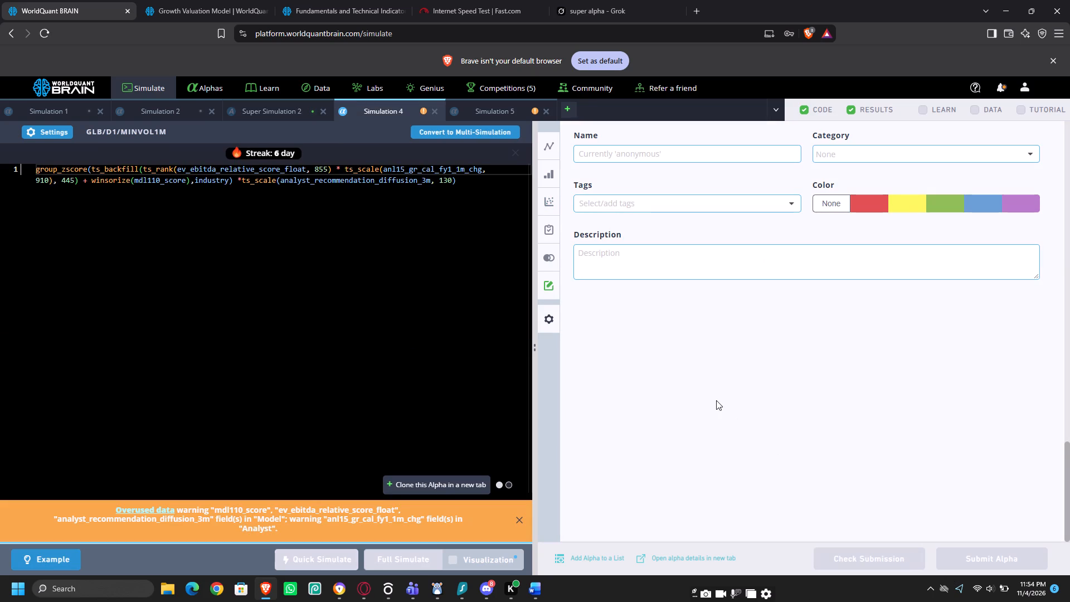
scroll(716, 400, "down", 5)
scroll(716, 400, "up", 5)
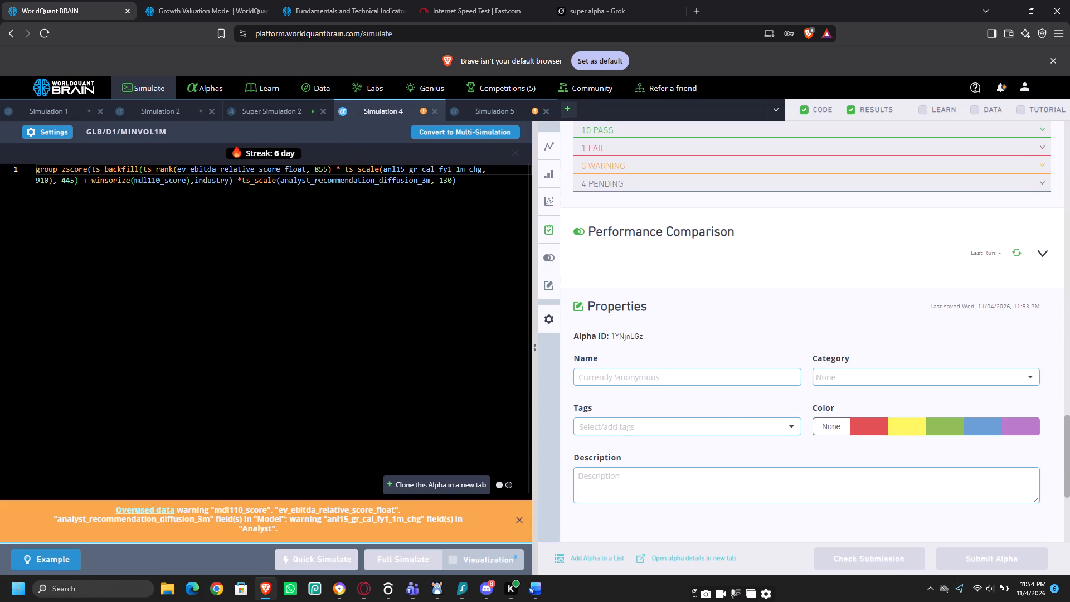
scroll(716, 400, "up", 5)
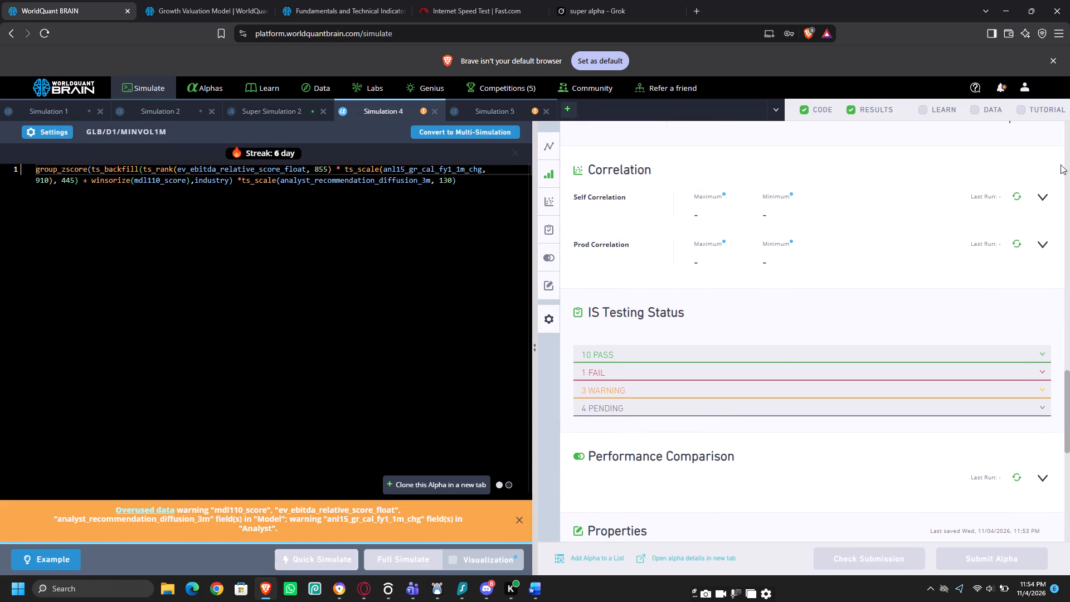
left_click(1017, 244)
Replace the last ts_scale's arguments in Simulation 4 with analyst_ebitda_revision_ntm_3m from the Fundamentals and Technical Indicators dataset and run a full simulation.
left_click(349, 0)
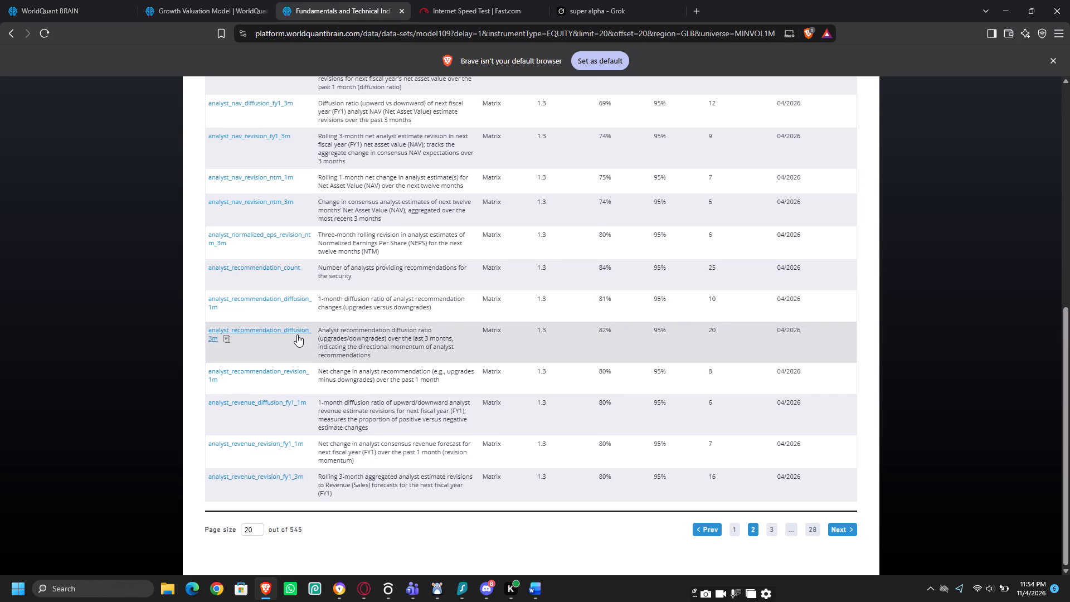
scroll(297, 334, "up", 4)
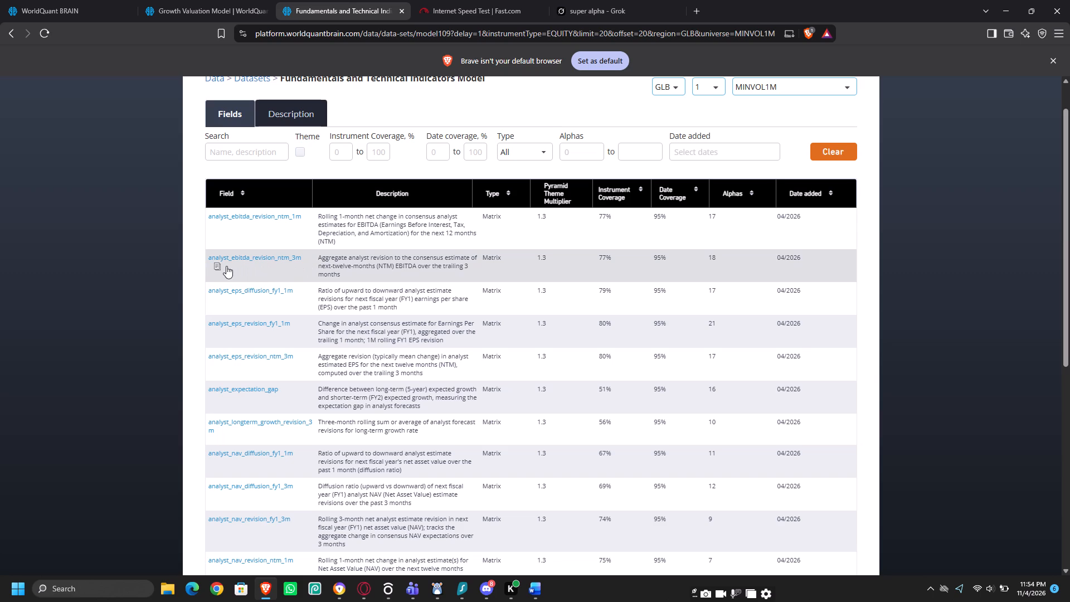
left_click(218, 266)
left_click(87, 9)
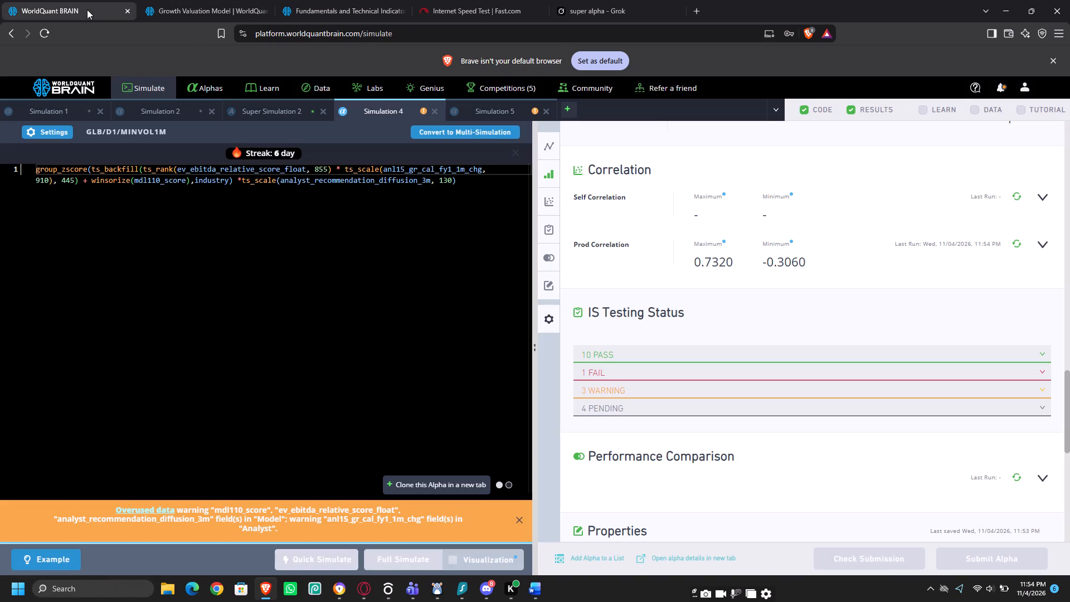
double_click(304, 188)
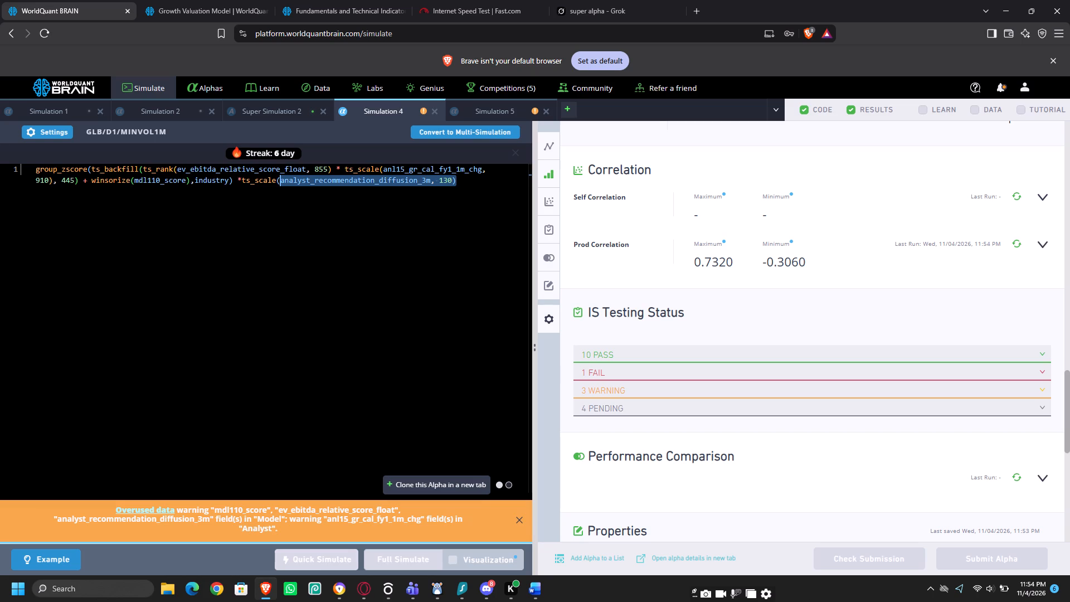
key("ctrl+v")
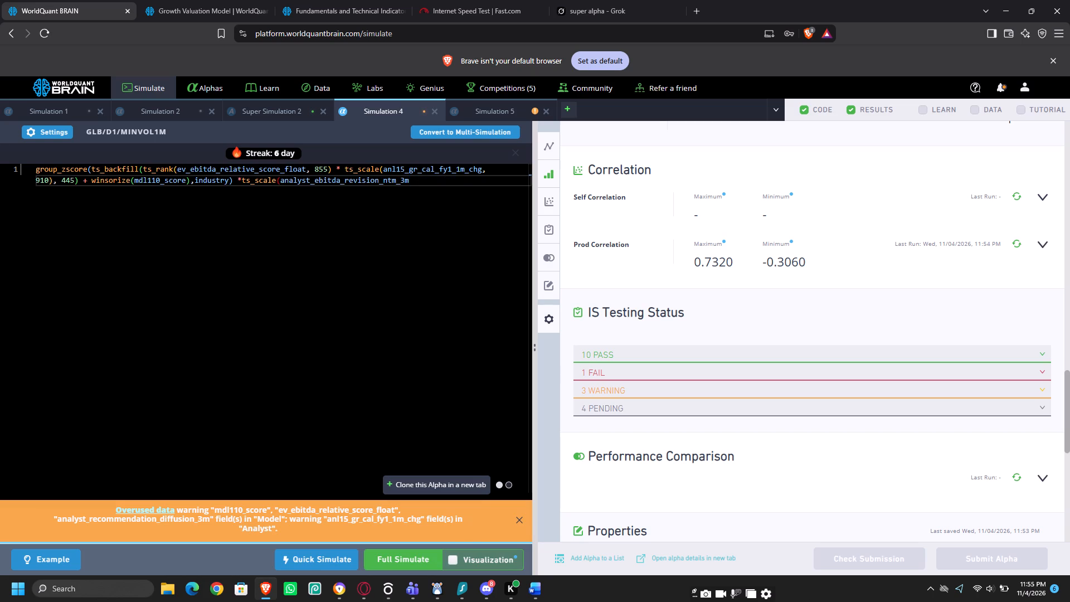
key("shift+parenright")
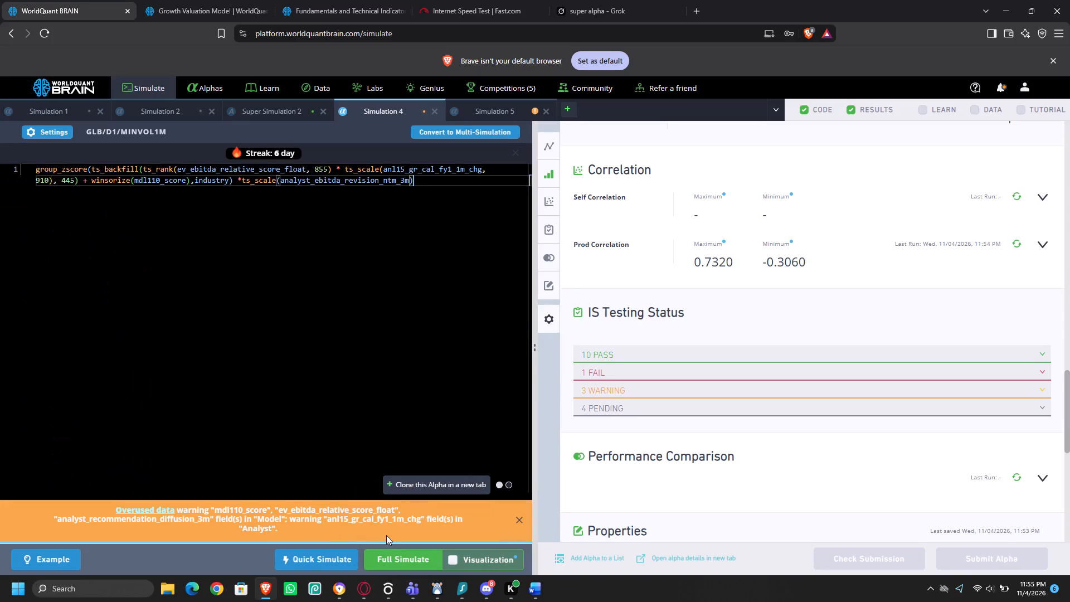
left_click(383, 553)
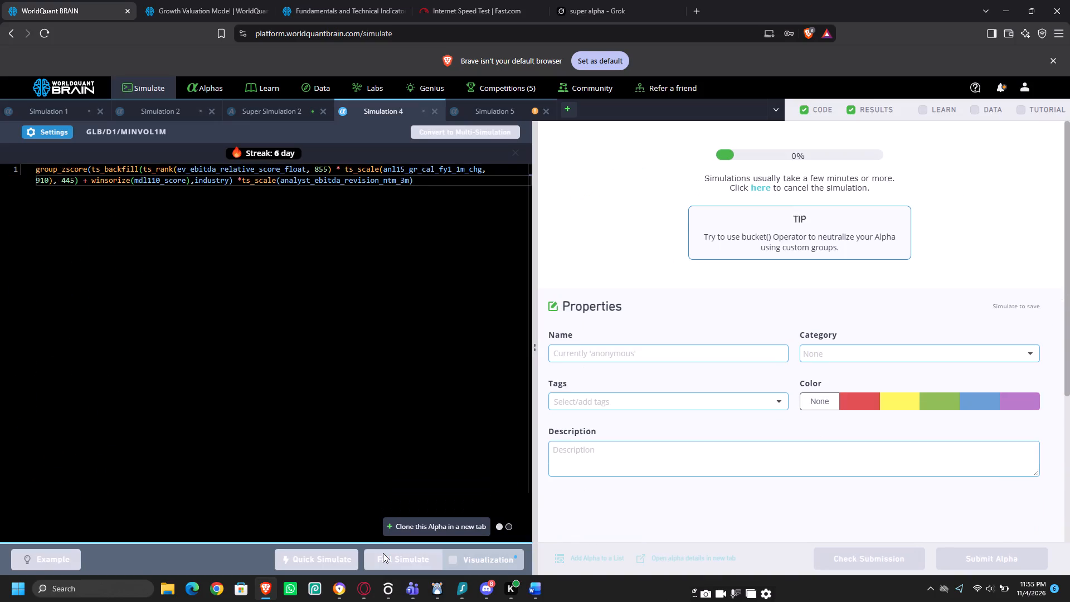
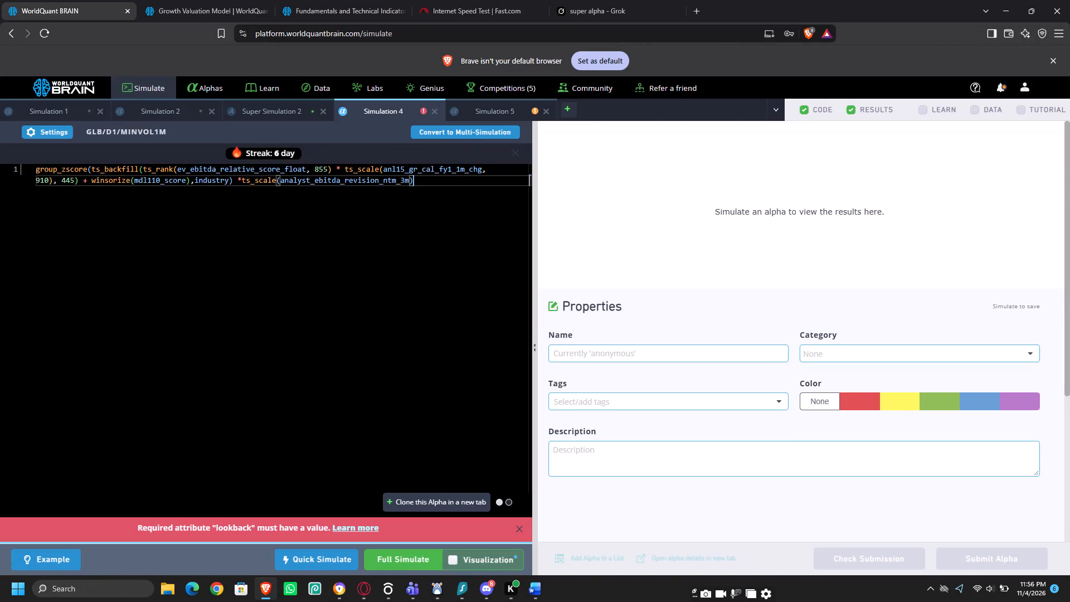
Add a lookback of 252 to the last ts_scale, after analyst_ebitda_revision_ntm_3m, in Simulation 4 and run a full simulation.
left_click(409, 185)
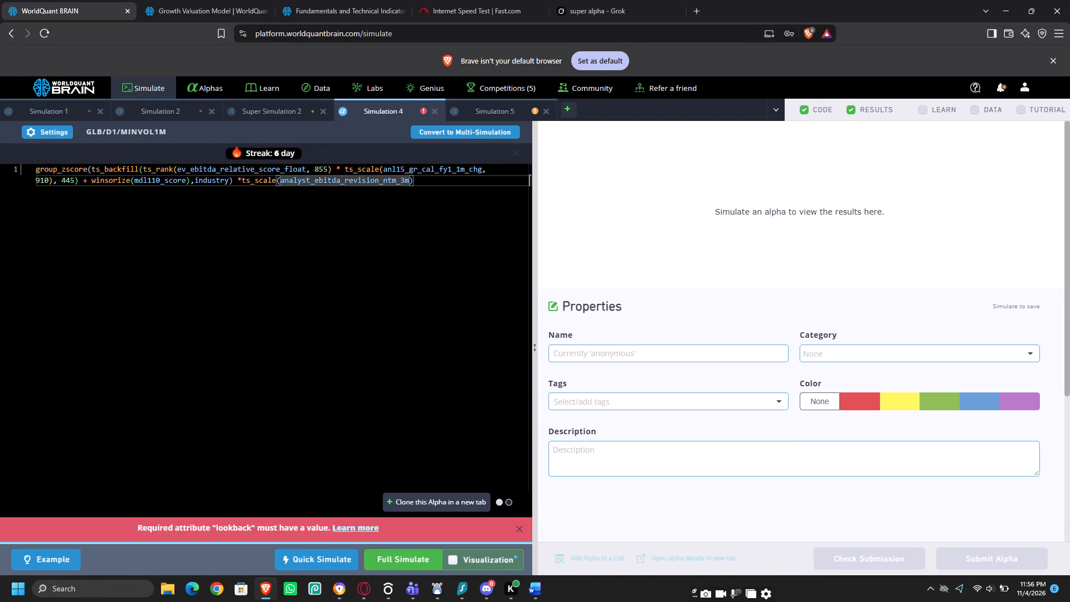
key("comma")
key("2")
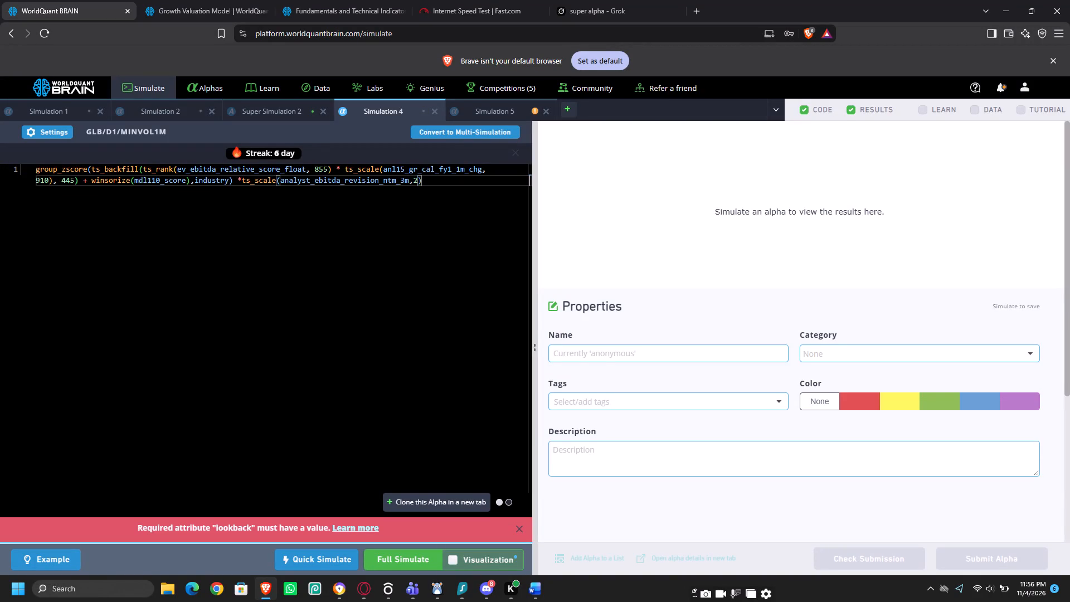
key("2")
key("BackSpace")
type("52")
scroll(431, 424, "up", 1)
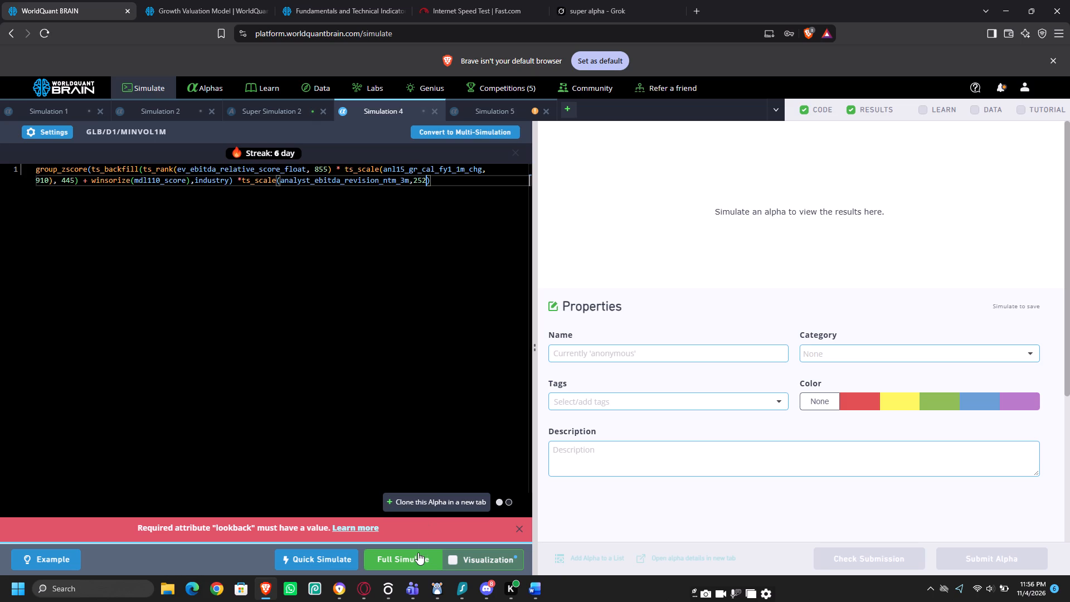
left_click(418, 555)
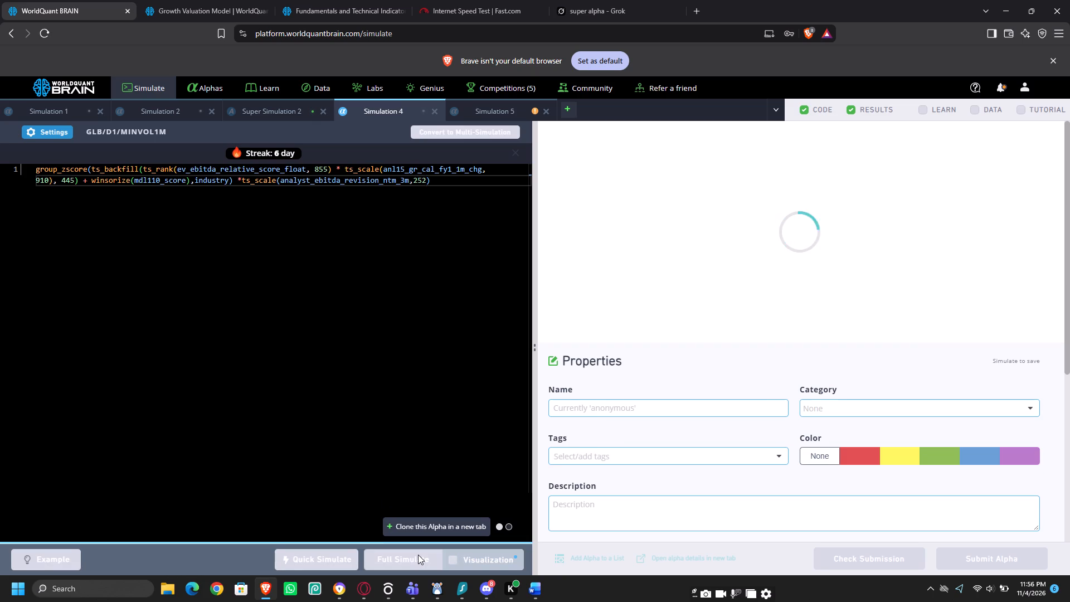
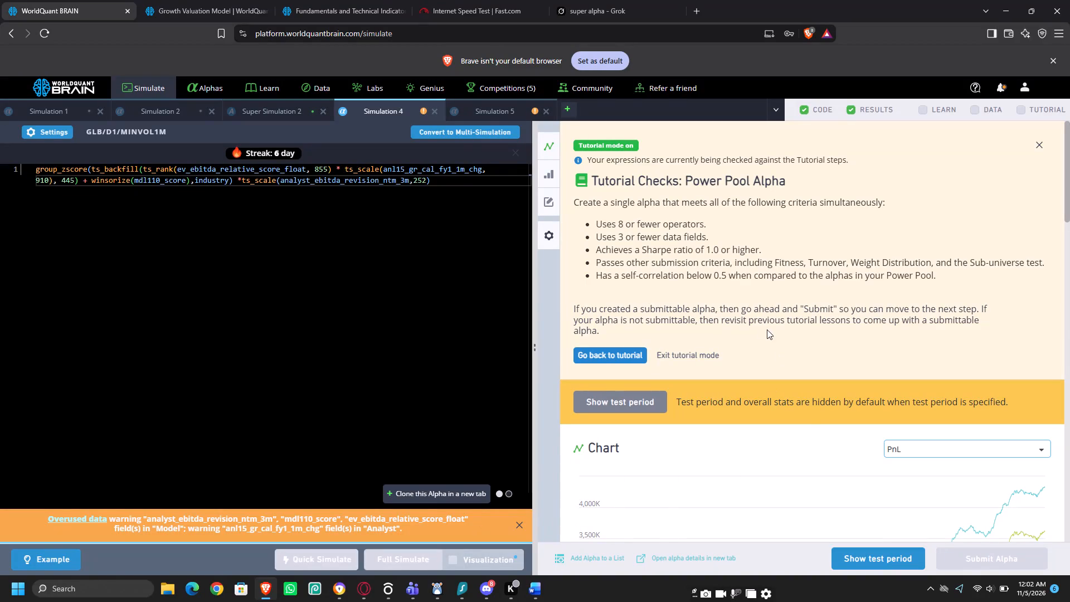
Show the test period for the Simulation 4 alpha and run its Prod Correlation check.
left_click(874, 557)
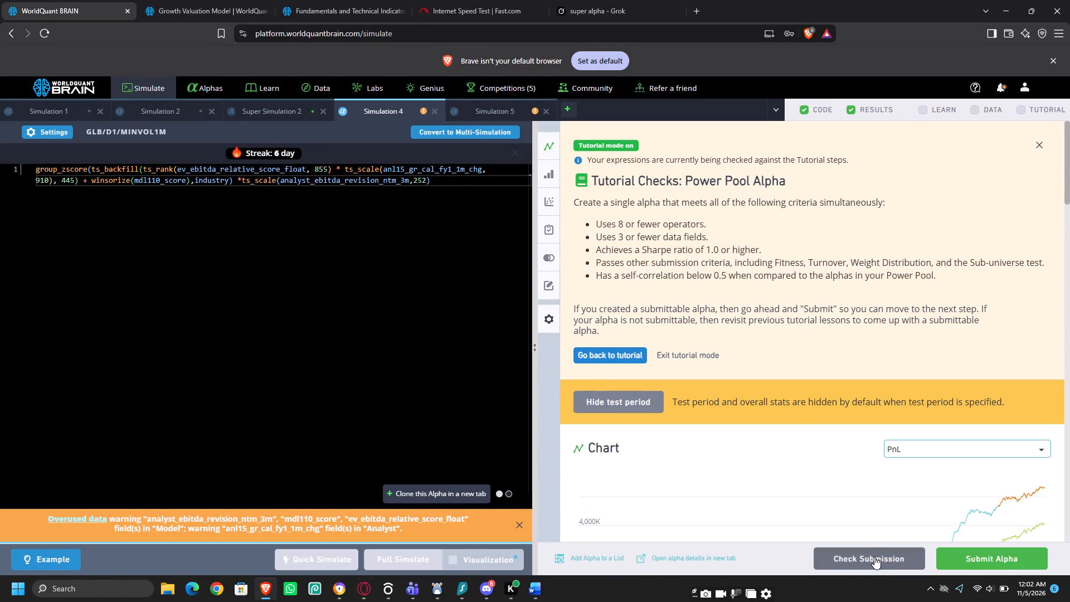
scroll(839, 441, "down", 16)
scroll(839, 441, "down", 6)
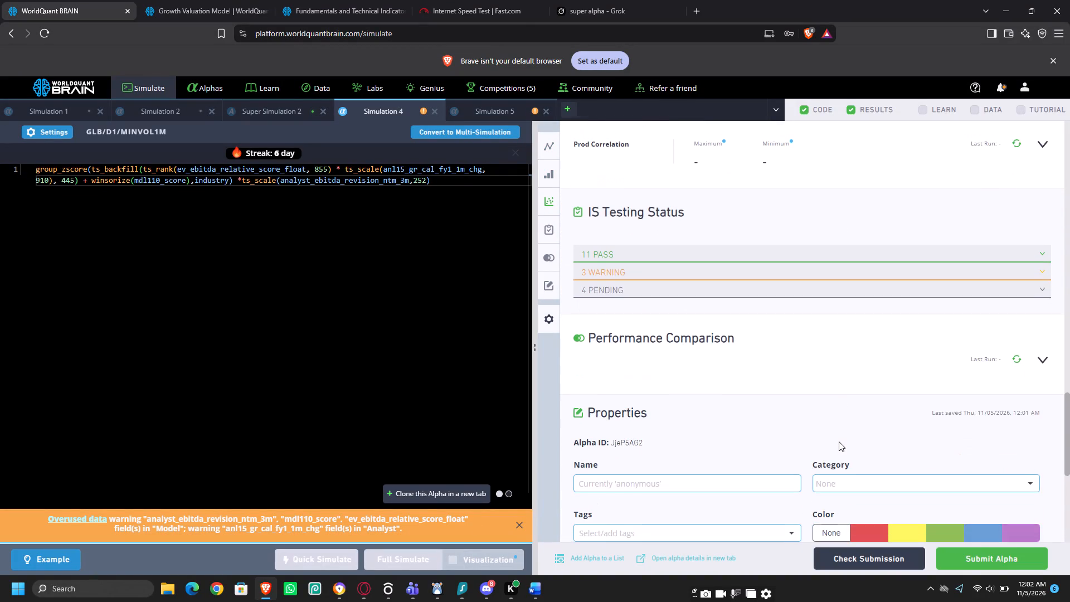
scroll(839, 441, "down", 1)
scroll(839, 441, "up", 3)
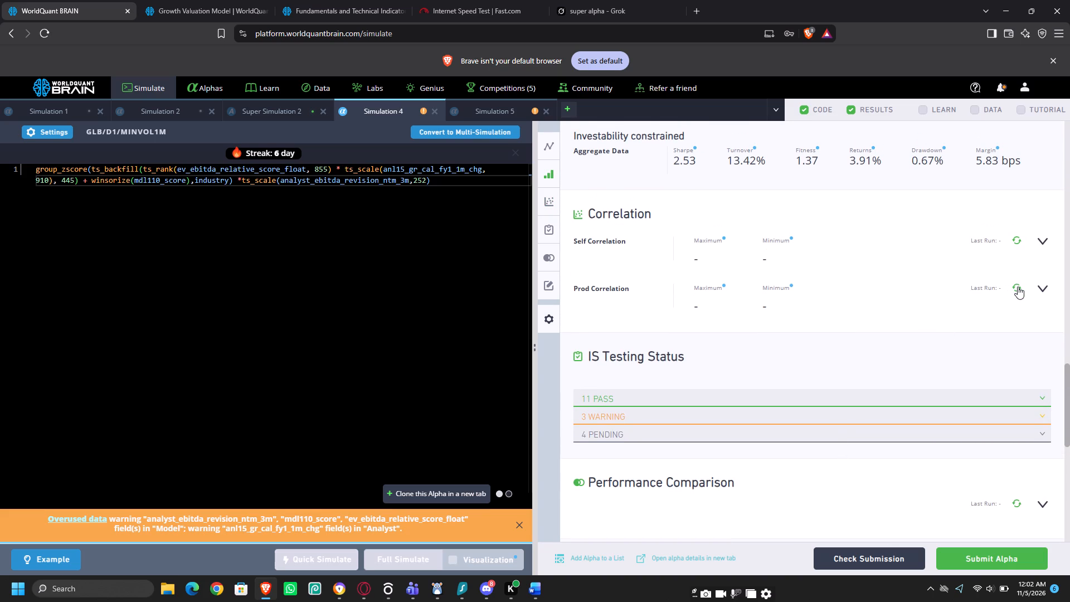
left_click(1018, 287)
Copy the field name anl15_gr_cal_fy1_1m_chg from the Simulation 4 expression and open the Data page in a new browser tab.
double_click(441, 168)
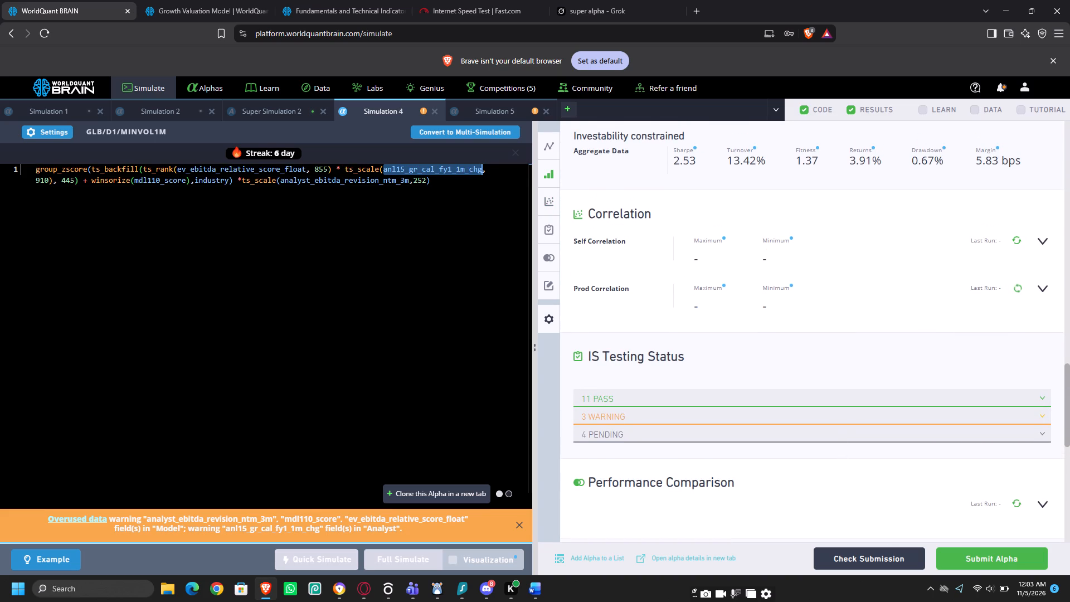
key("ctrl+c")
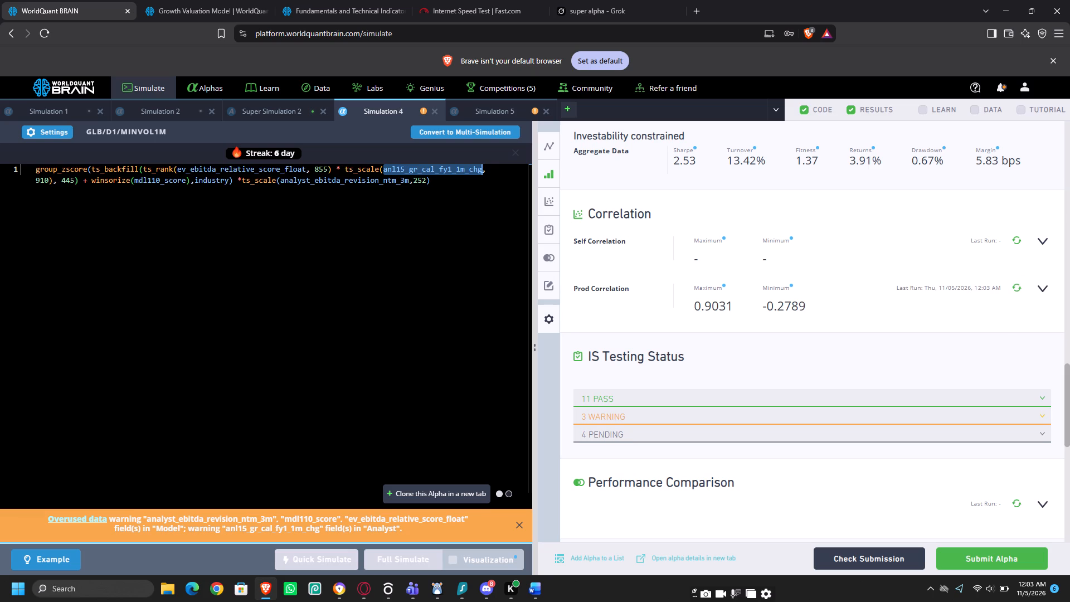
key("ctrl+c")
left_click(369, 183)
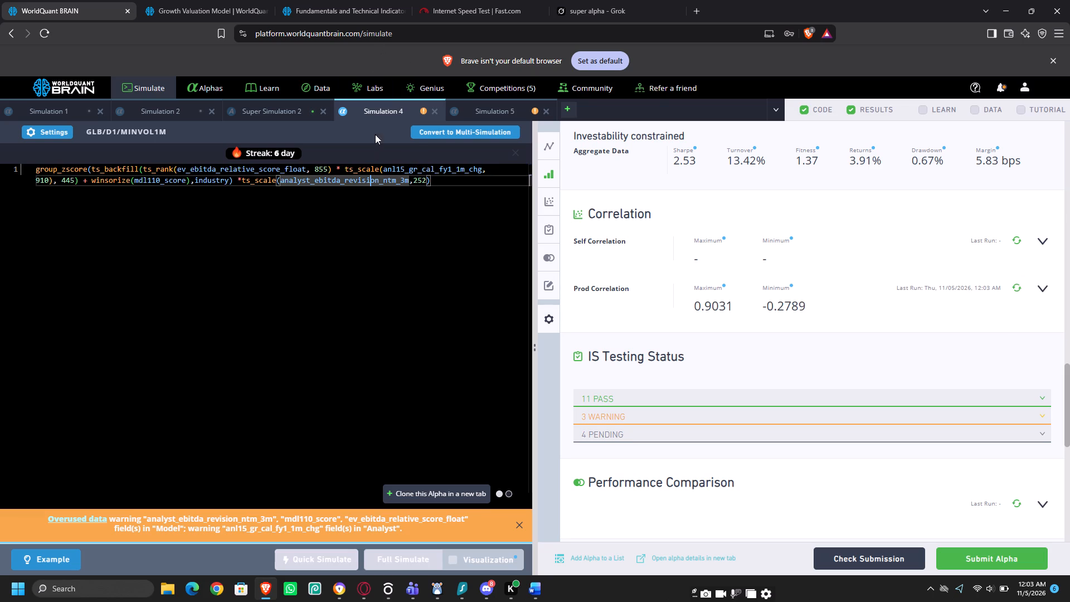
right_click(327, 92)
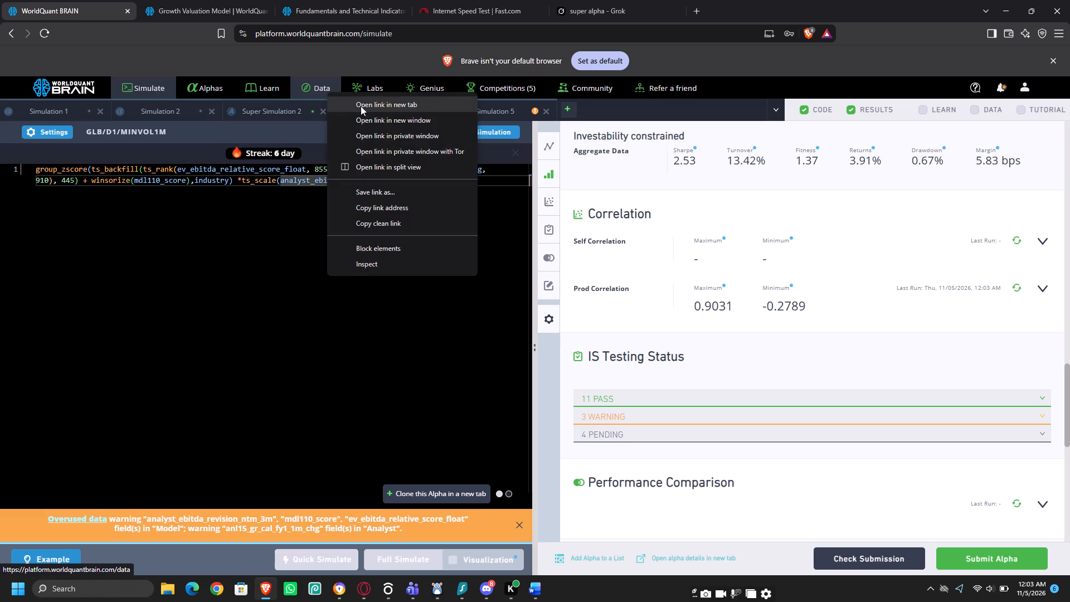
left_click(361, 106)
left_click(226, 20)
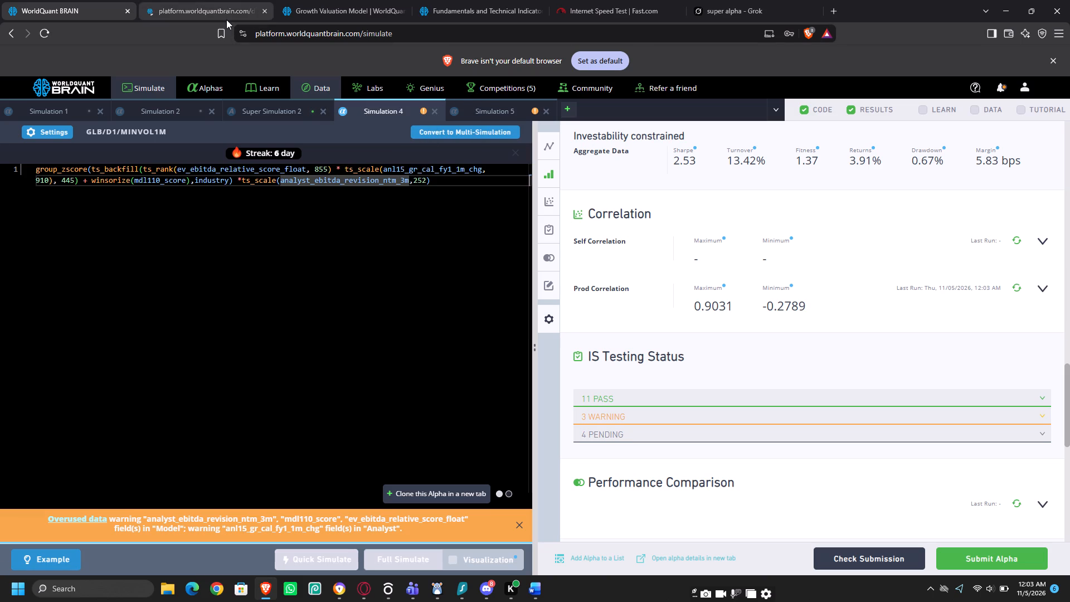
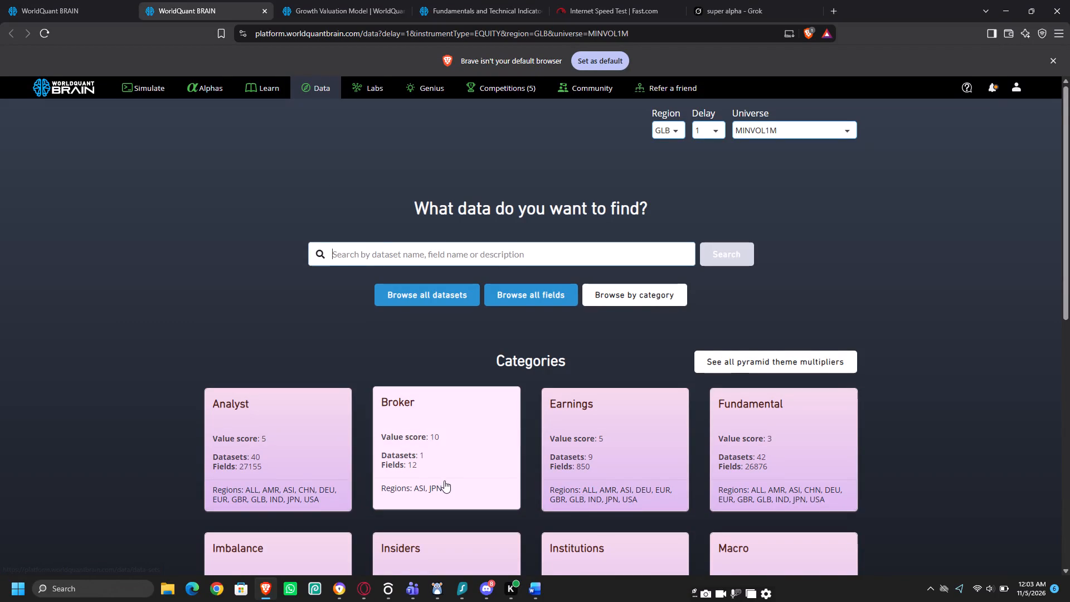
Search the data fields for anl15_gr_cal_fy1_1m_chg and open the Earnings forecasts dataset that contains it.
scroll(444, 480, "down", 6)
scroll(447, 391, "up", 3)
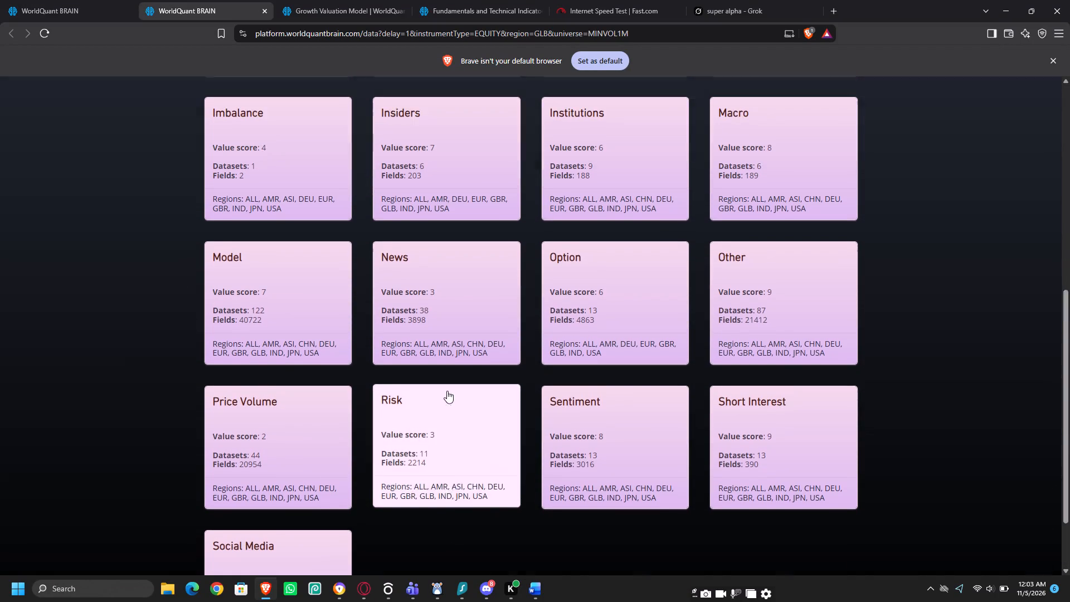
scroll(447, 391, "up", 4)
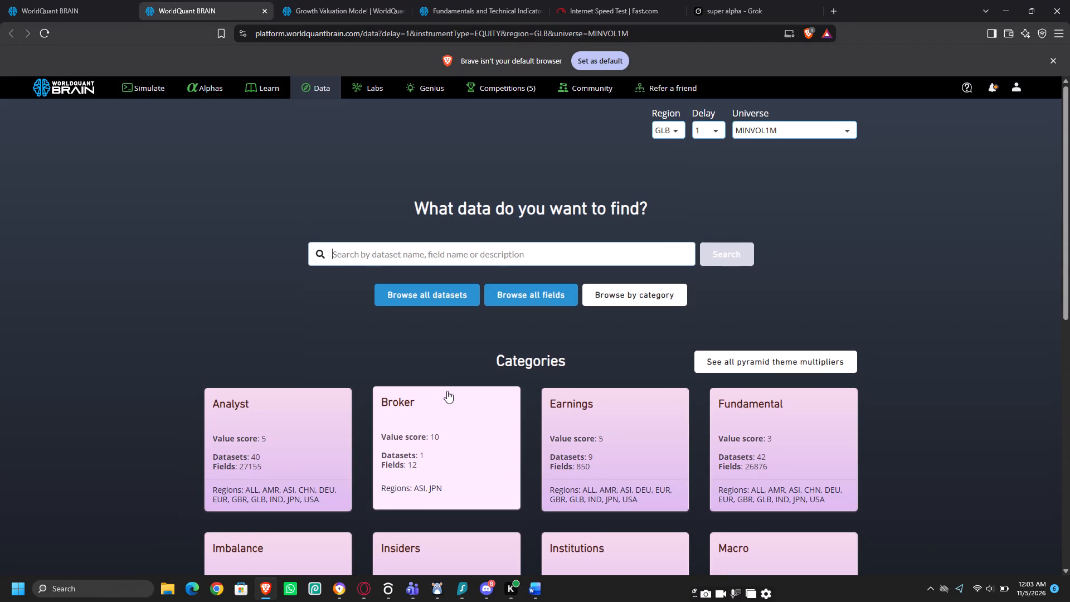
key("ctrl+v")
key("space")
key("Return")
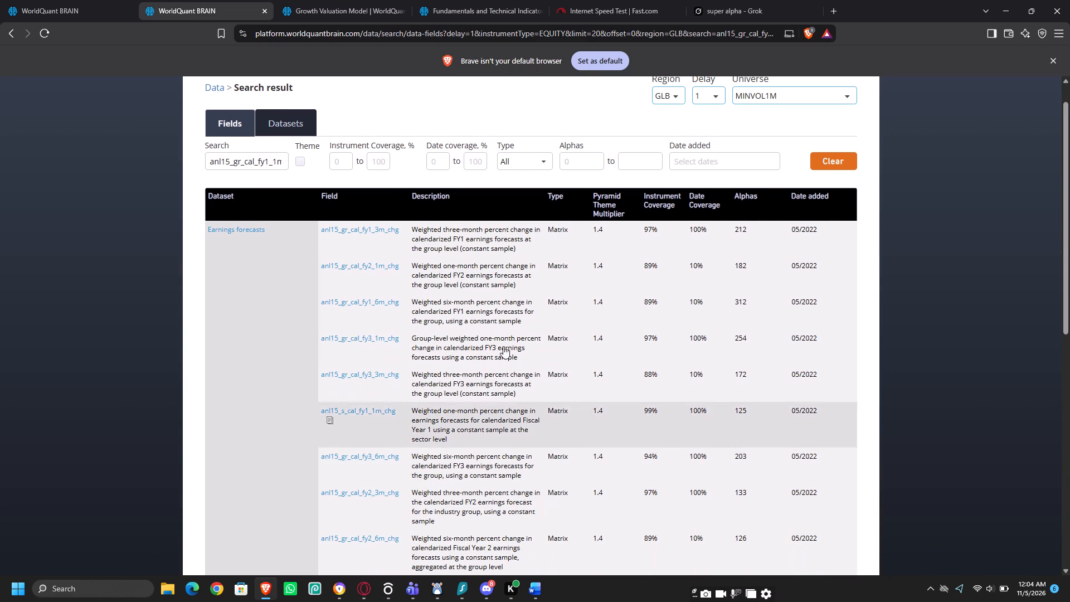
left_click(240, 237)
Copy the field name anl15_s_fy2_cos_up from page 2 of the Earnings forecasts field list.
scroll(358, 356, "down", 2)
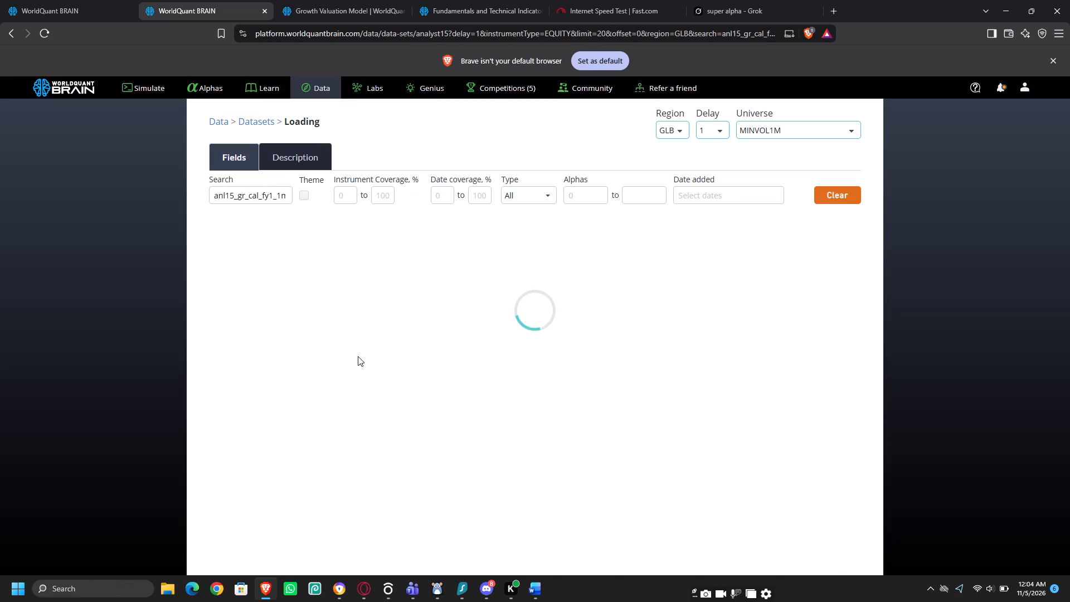
scroll(358, 356, "down", 6)
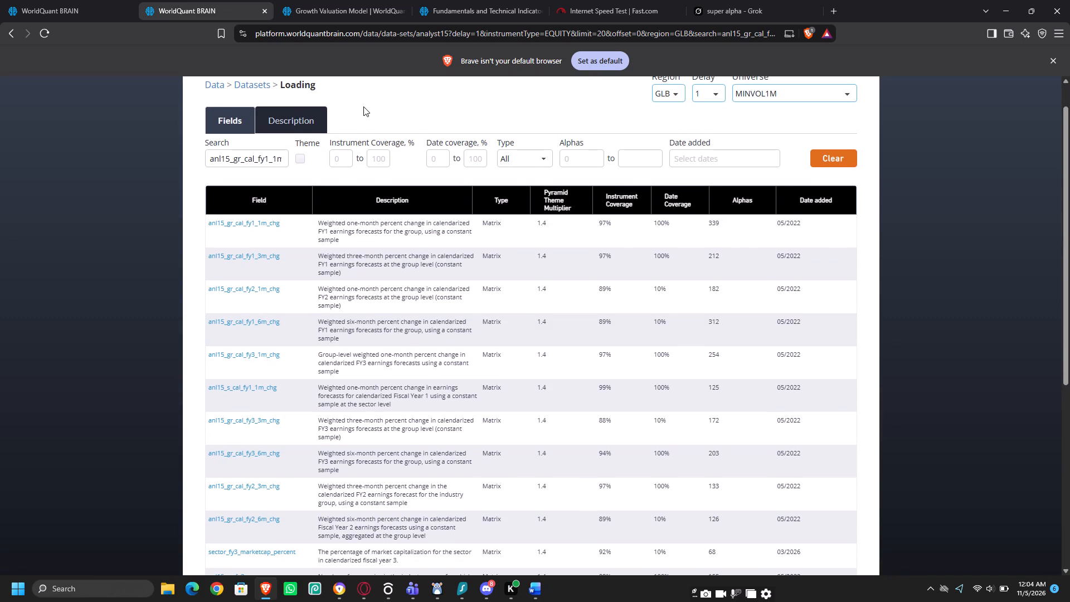
scroll(431, 394, "down", 13)
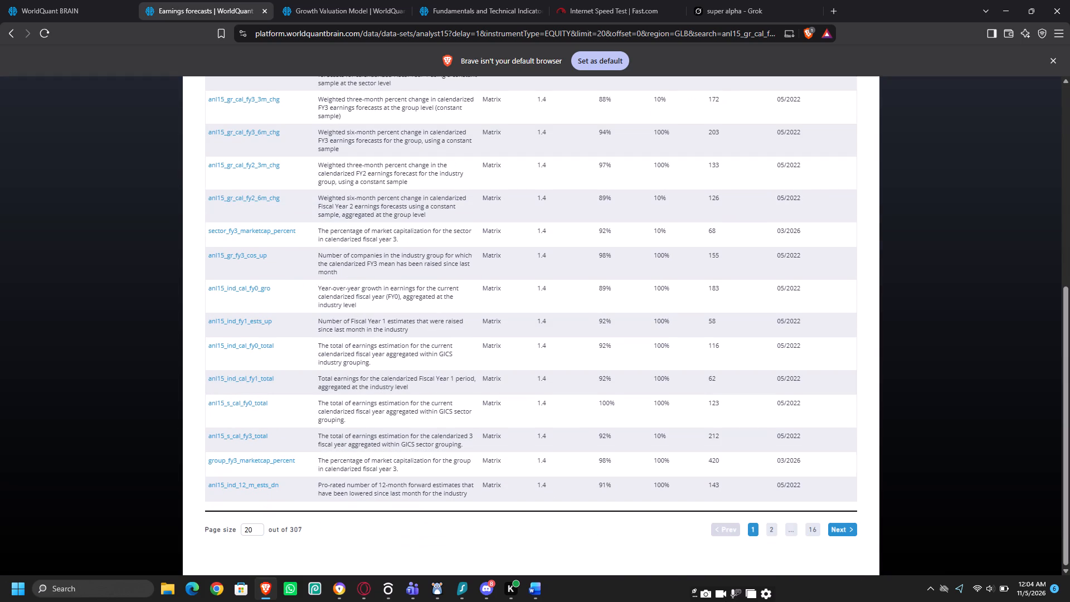
left_click(772, 531)
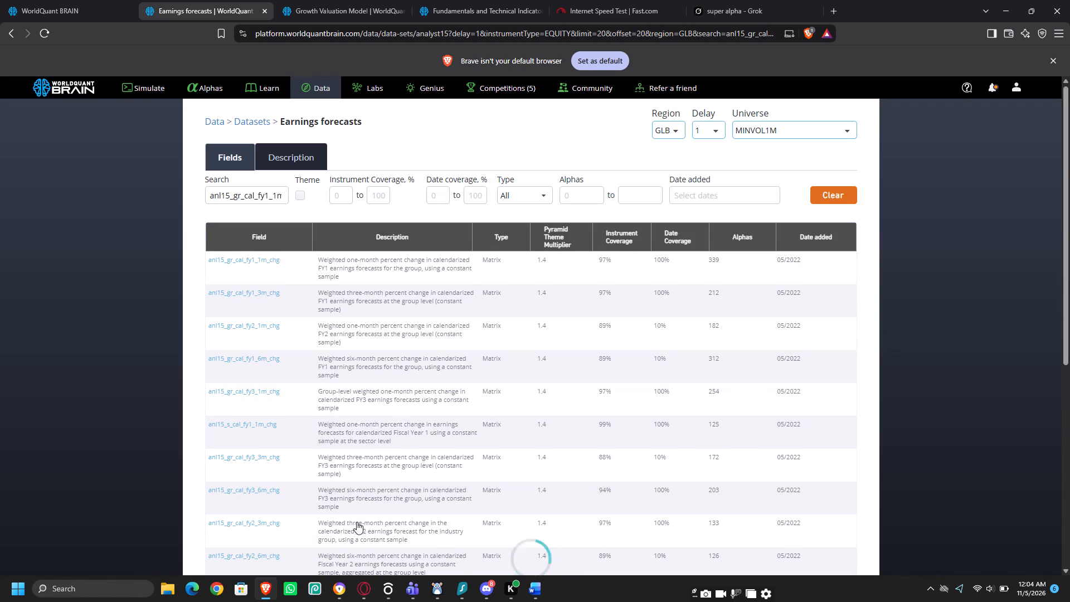
left_click(274, 444)
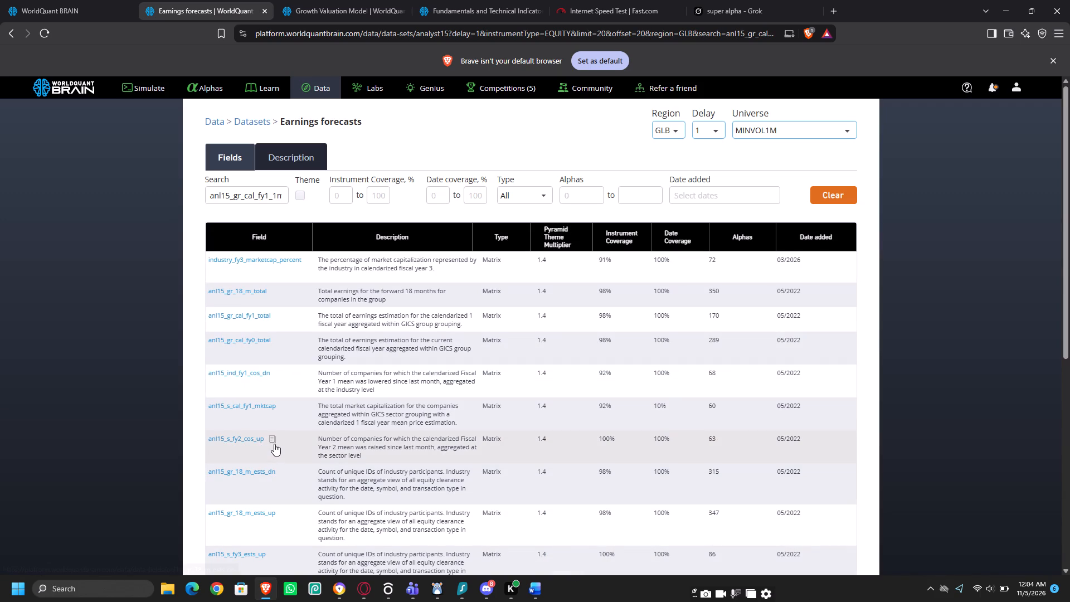
Replace anl15_gr_cal_fy1_1m_chg with anl15_s_fy2_cos_up in the Simulation 4 expression and run a full simulation.
left_click(54, 4)
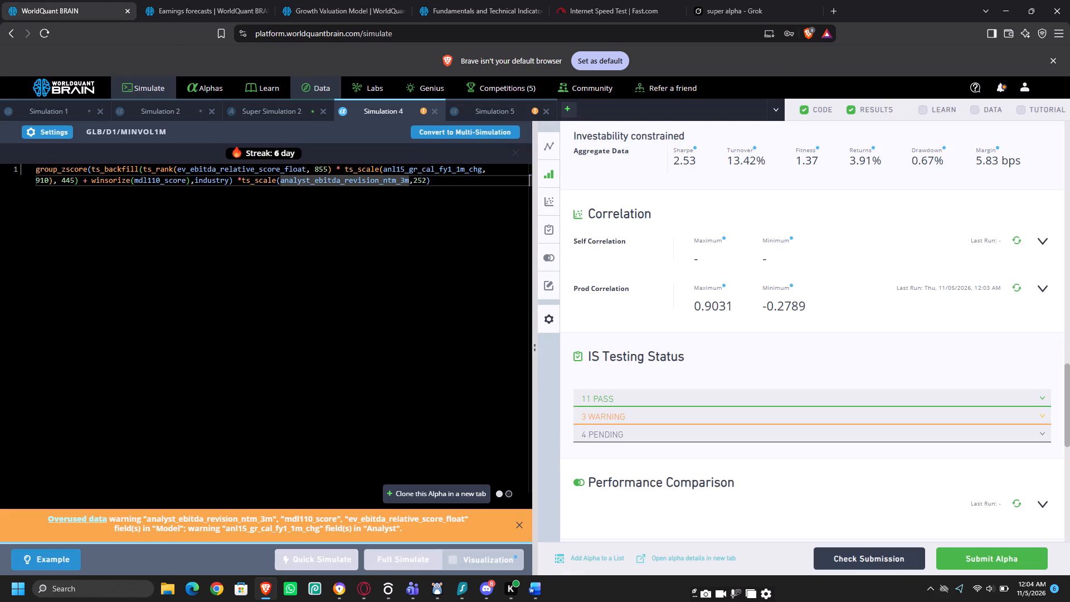
double_click(419, 173)
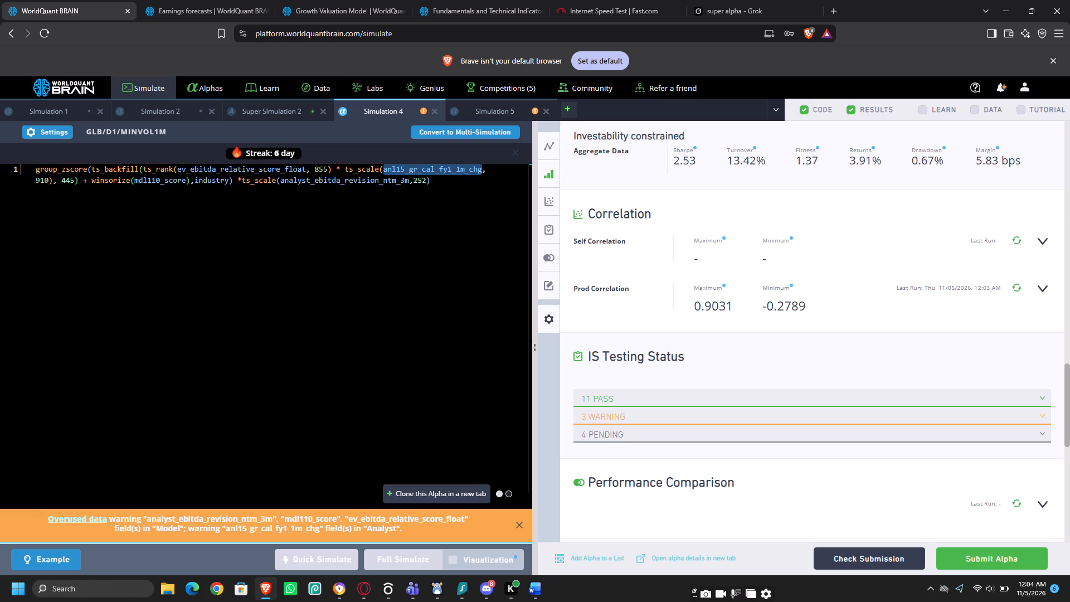
key("ctrl+v")
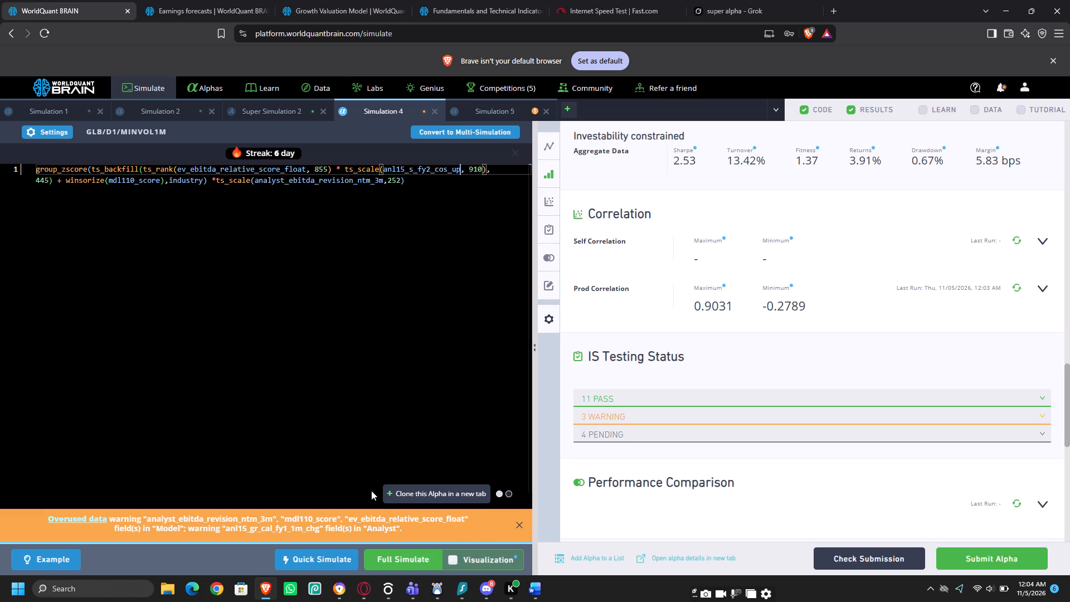
left_click(392, 556)
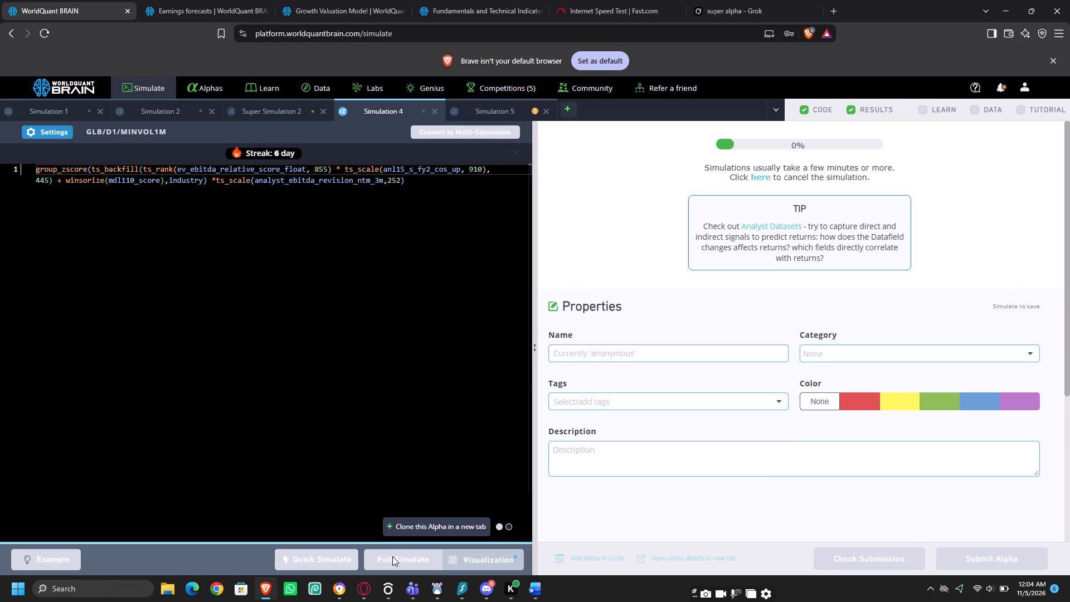
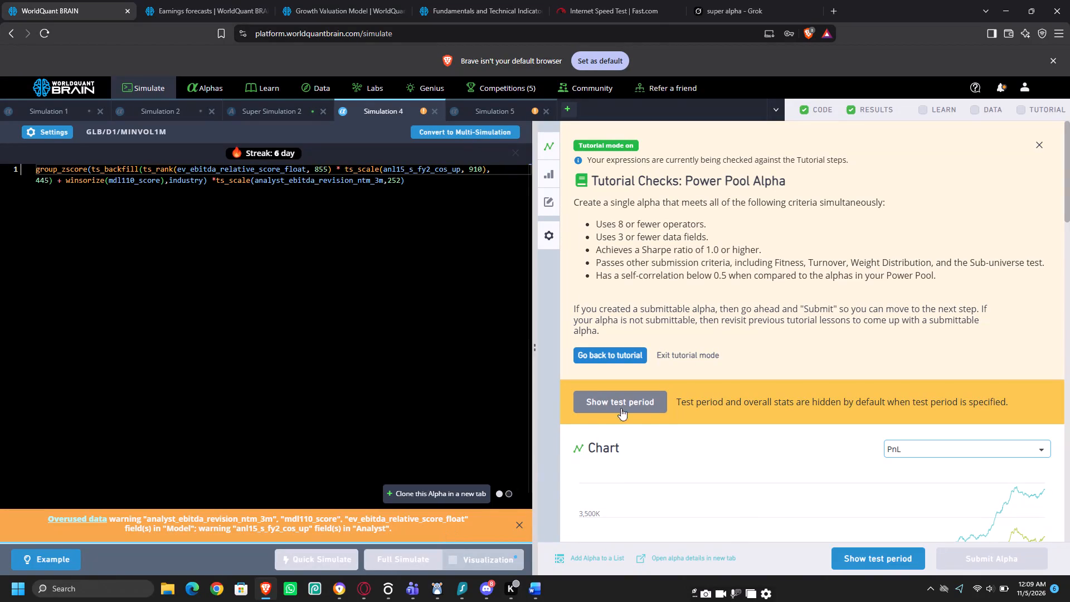
Show the test period for the Simulation 4 alpha and run its Prod Correlation check.
left_click(876, 561)
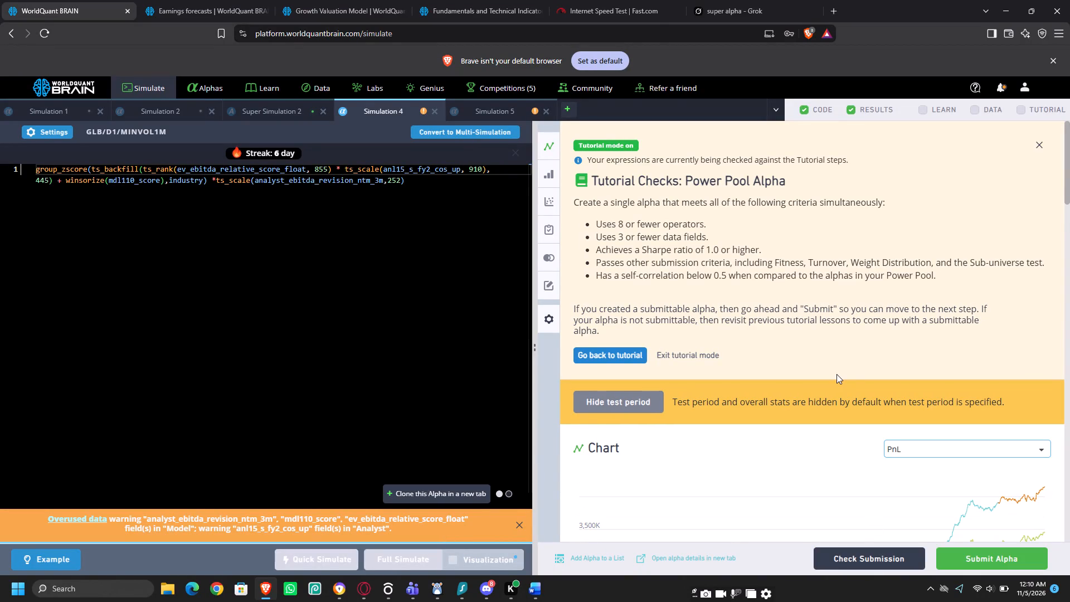
scroll(836, 374, "down", 18)
scroll(836, 374, "up", 1)
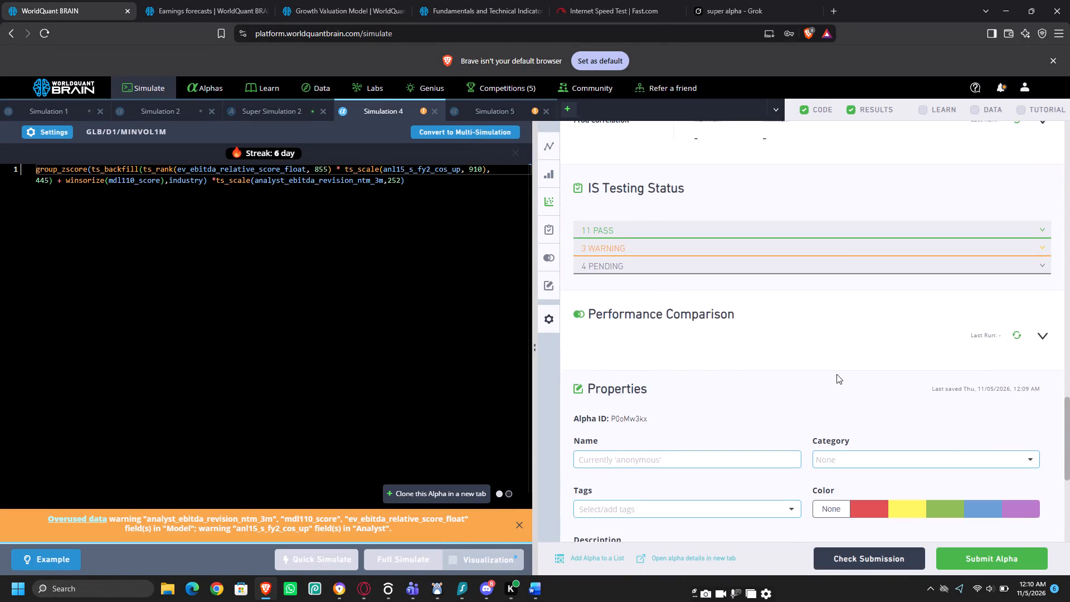
scroll(836, 374, "up", 1)
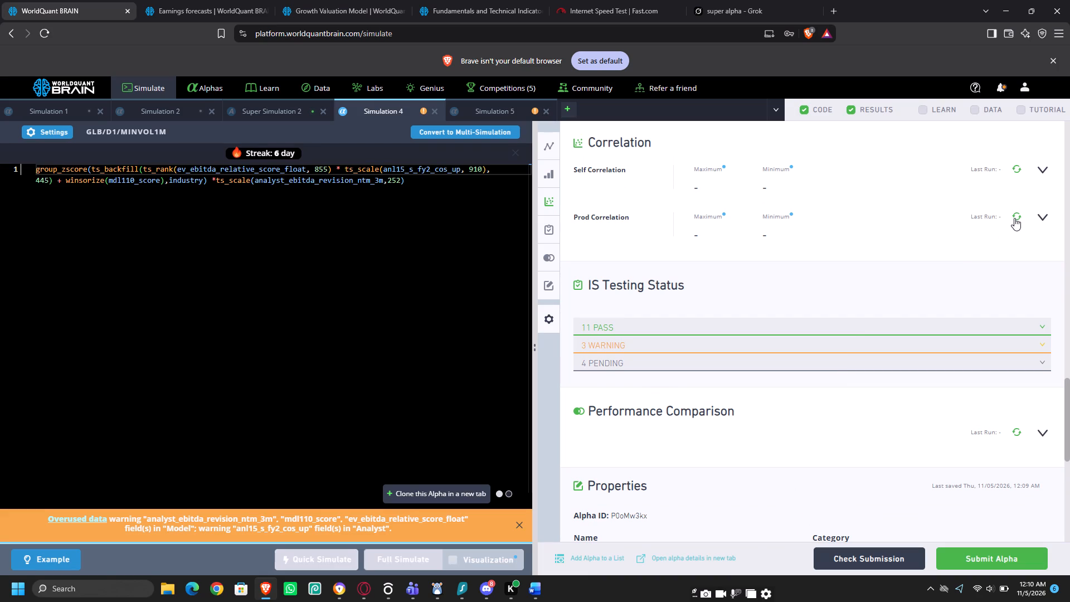
left_click(1014, 218)
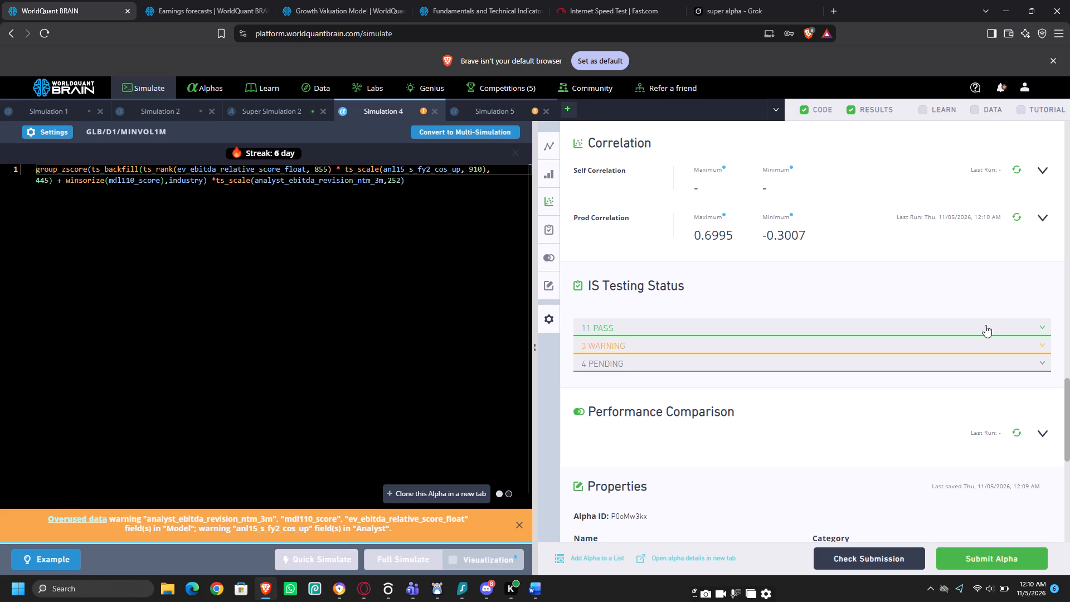
Submit the Simulation 4 alpha.
left_click(975, 560)
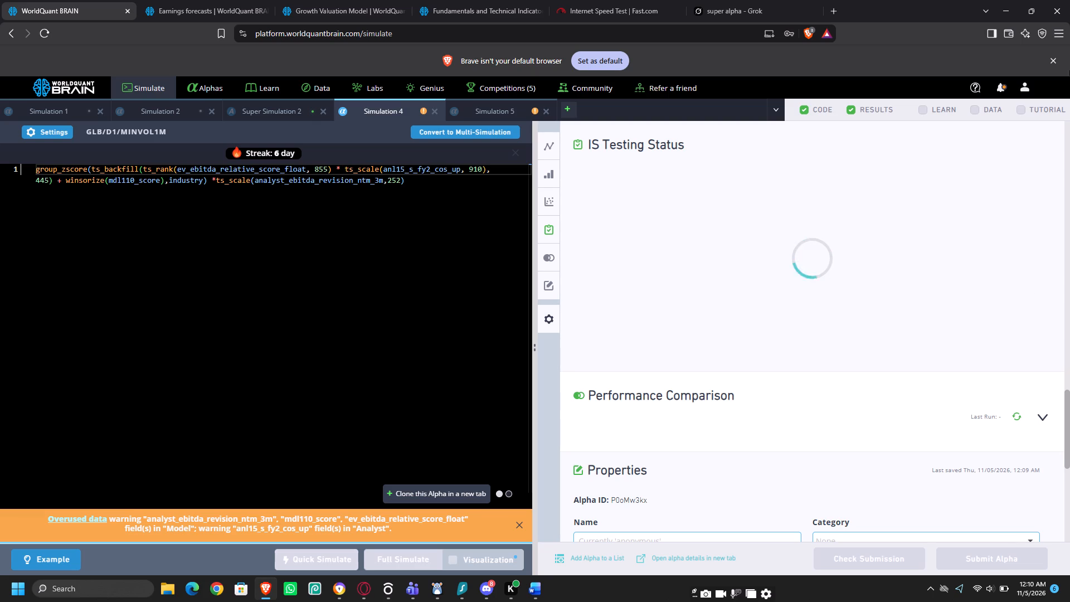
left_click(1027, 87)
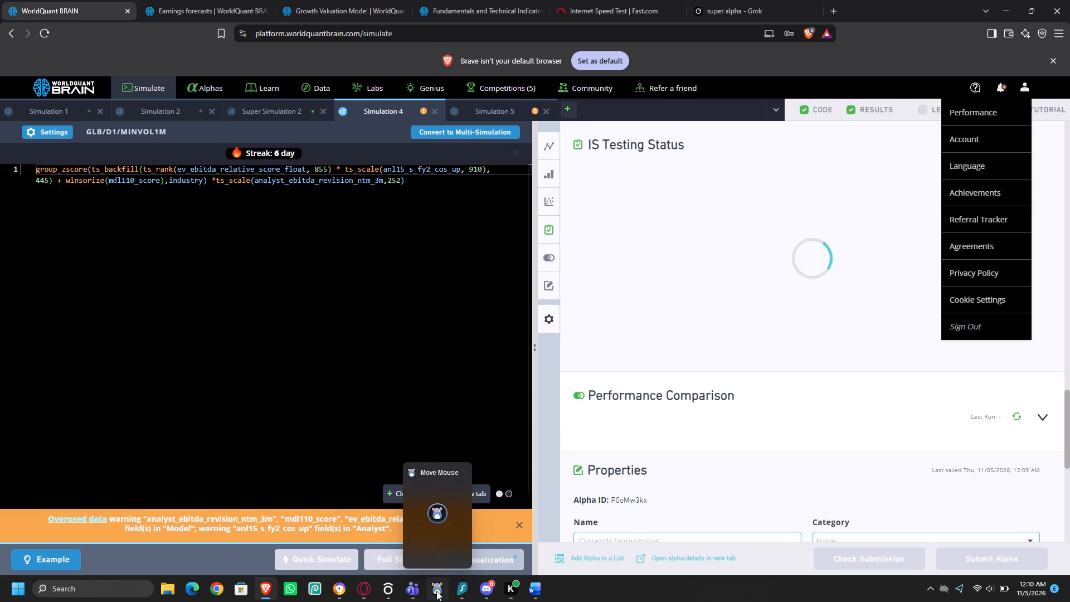
Close the Move Mouse app.
left_click(466, 465)
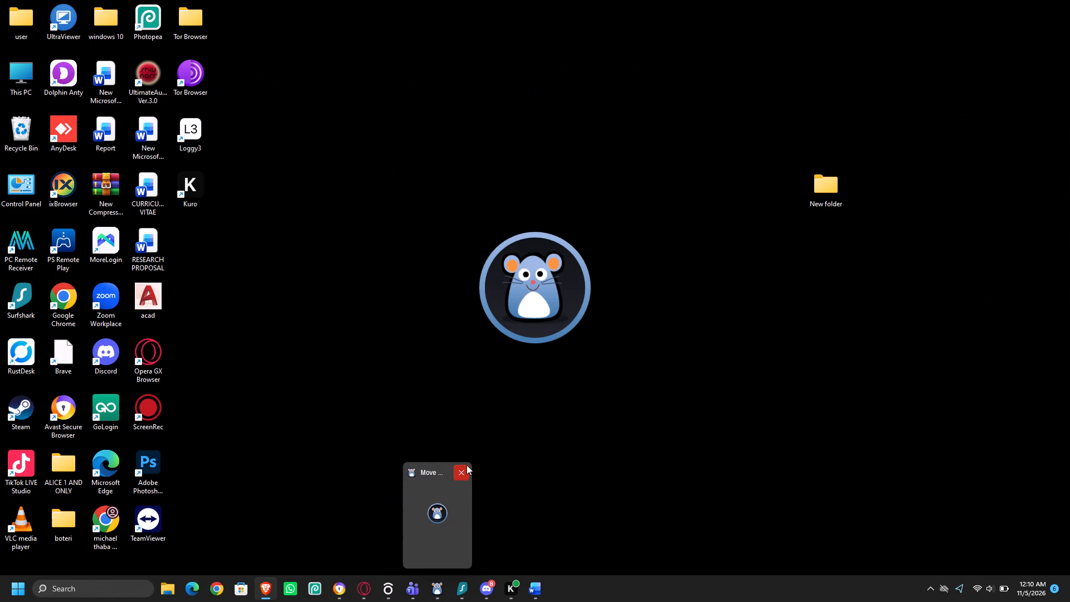
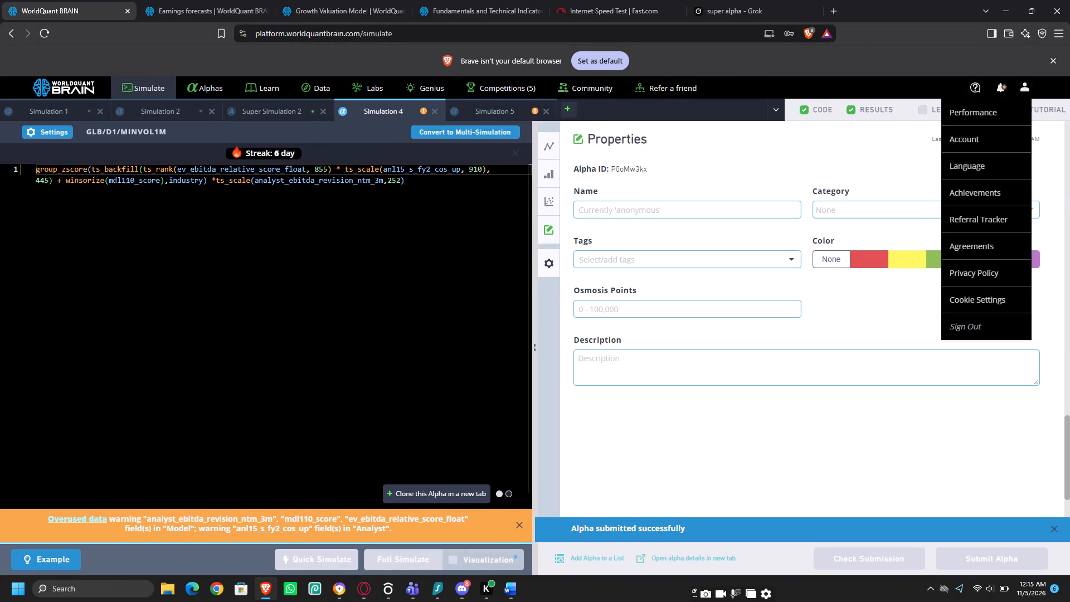
Copy the field name ev_ebitda_relative_score_main from the Growth Valuation Model dataset and return to the Simulation 4 expression.
double_click(330, 179)
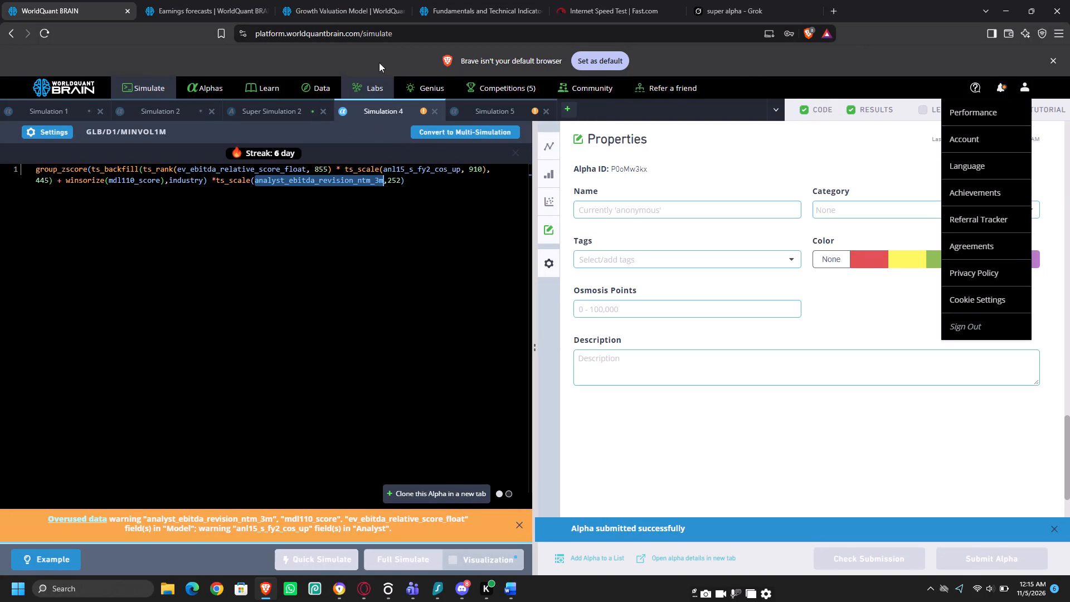
left_click(363, 0)
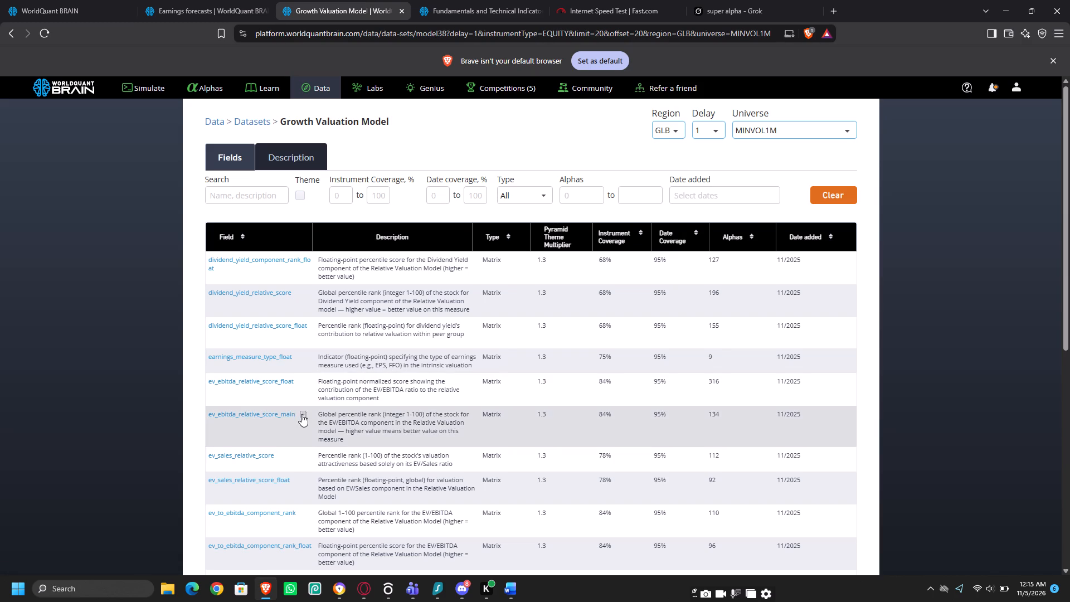
left_click(301, 414)
left_click(124, 0)
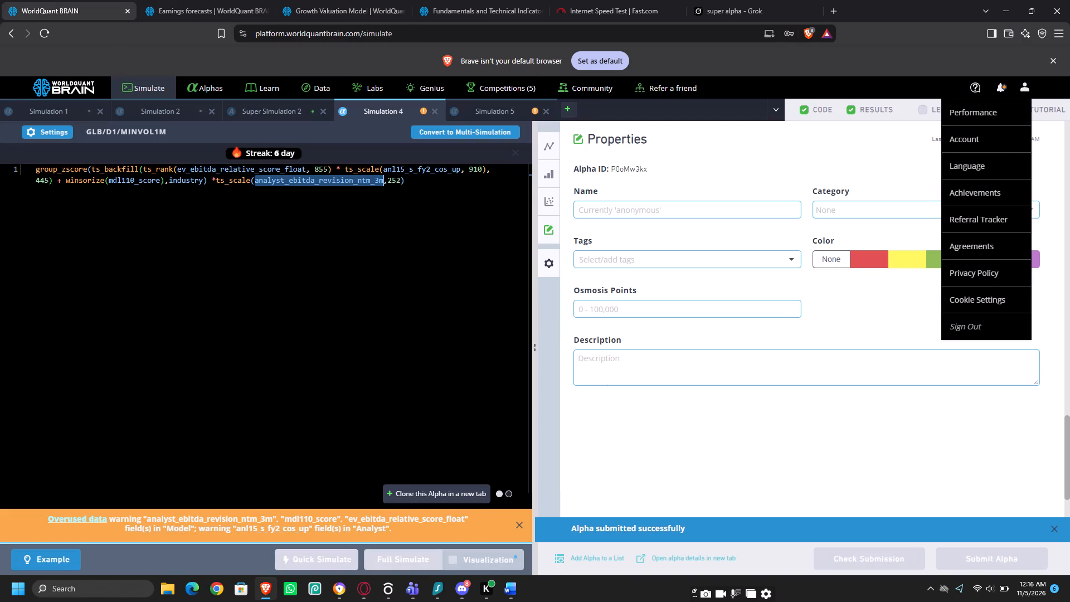
Undo the last field replacement in the first ts_scale term of the Simulation 4 expression.
key("ctrl+space")
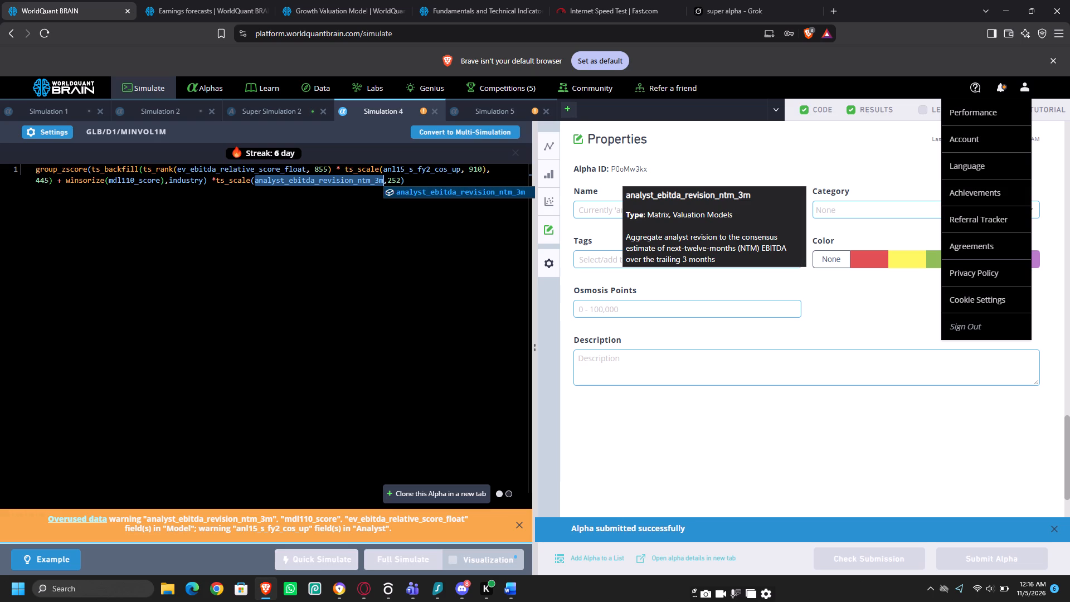
key("ctrl+z")
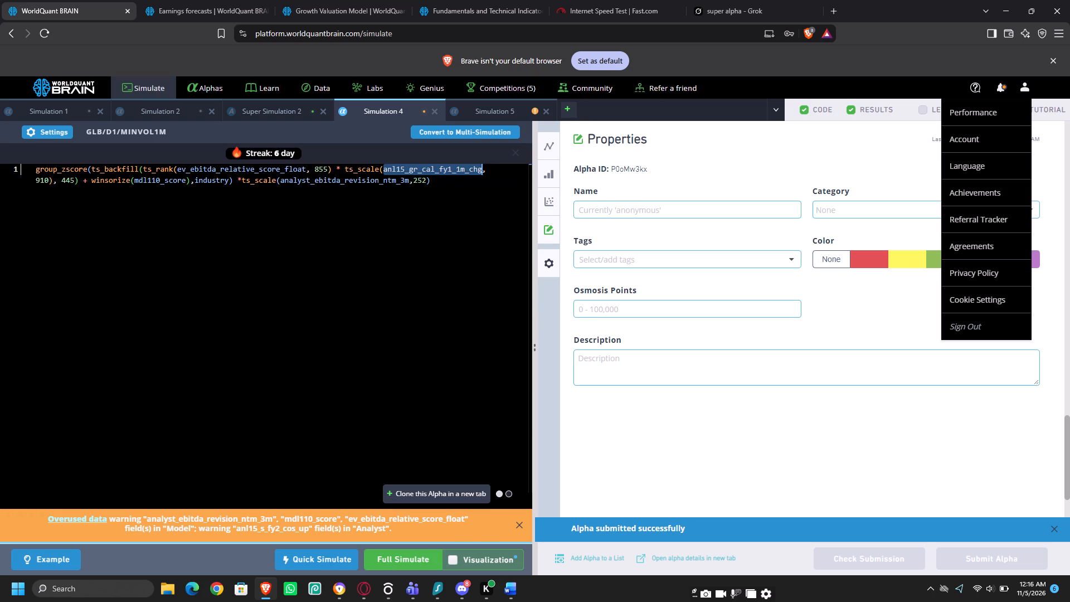
Replace the final ts_scale arguments with the copied field ev_ebitda_relative_score_main and 252, close the bracket, and run a full simulation.
double_click(302, 187)
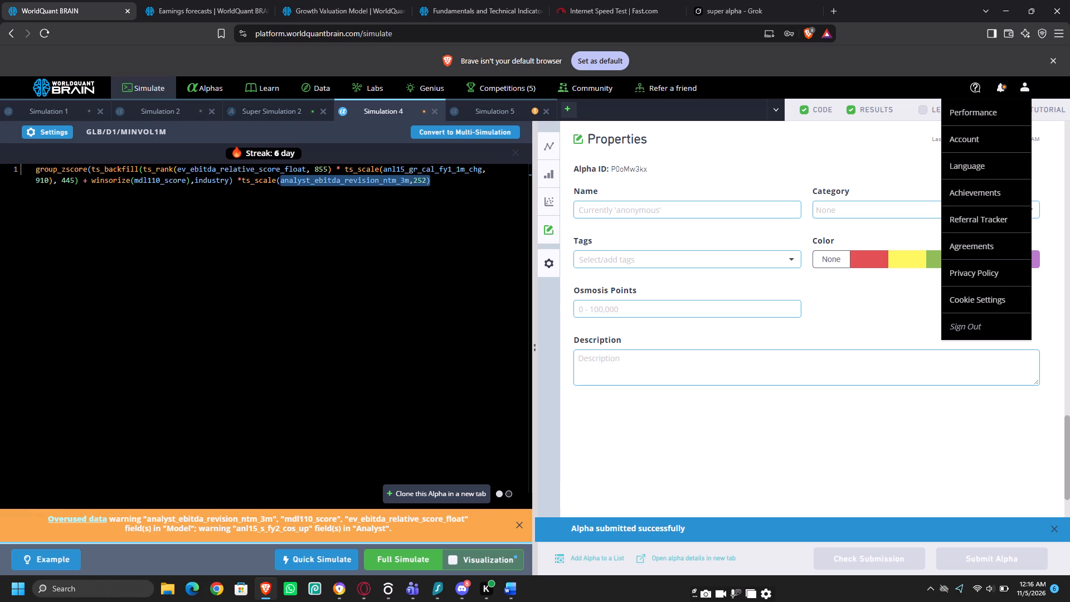
key("ctrl+v")
key("space")
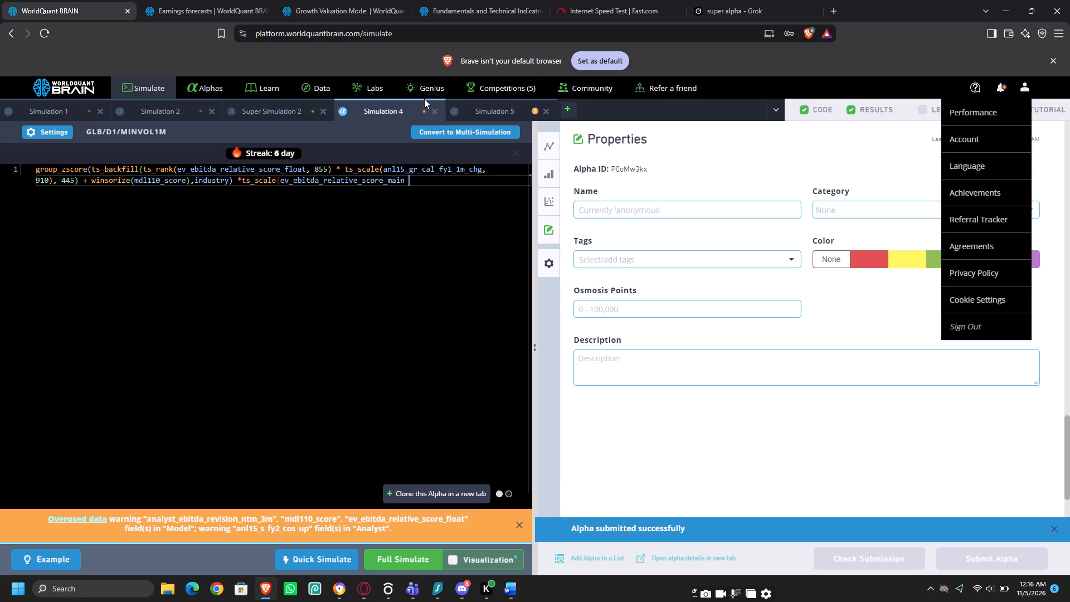
key("BackSpace")
key("comma")
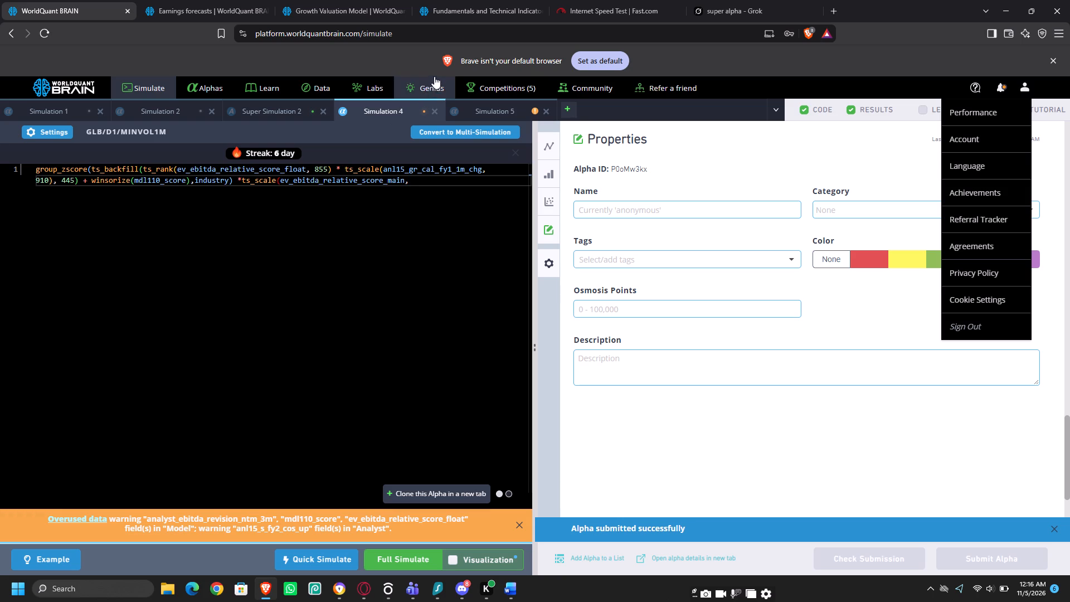
key("2")
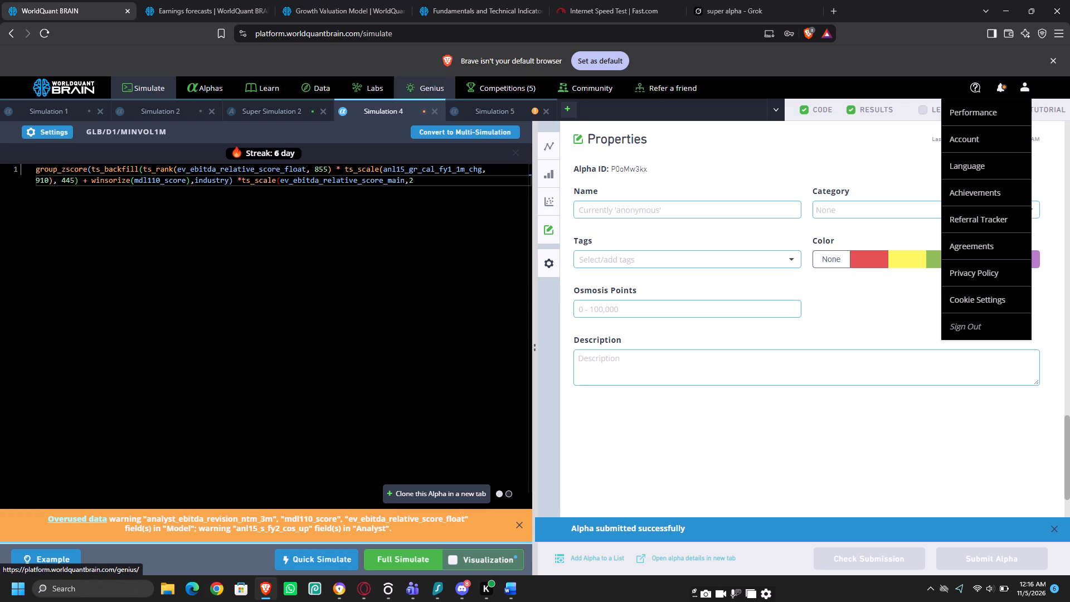
type("52")
key("shift+parenright")
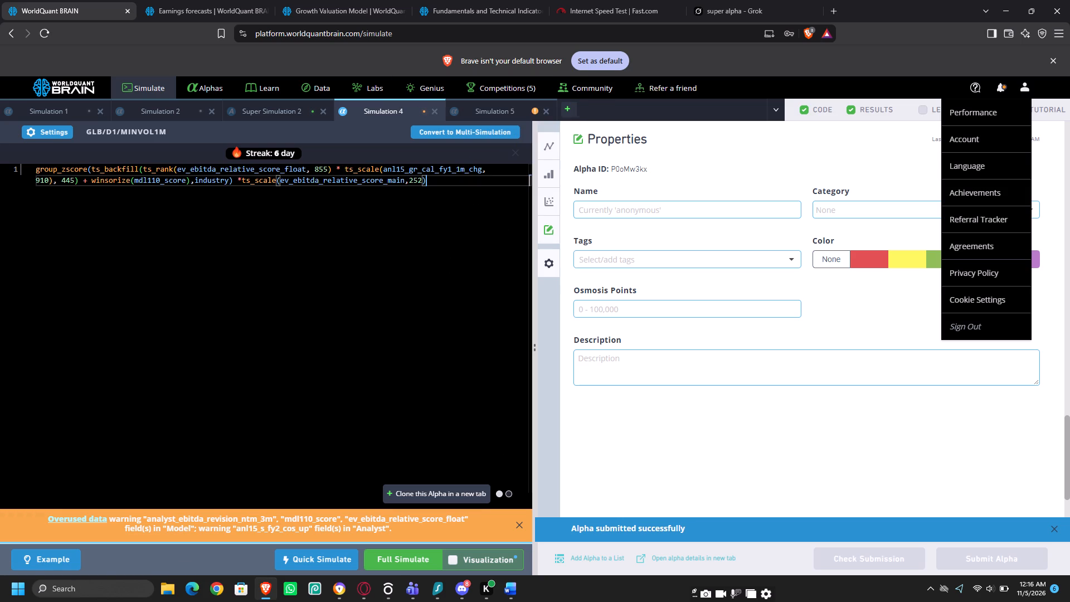
left_click(395, 562)
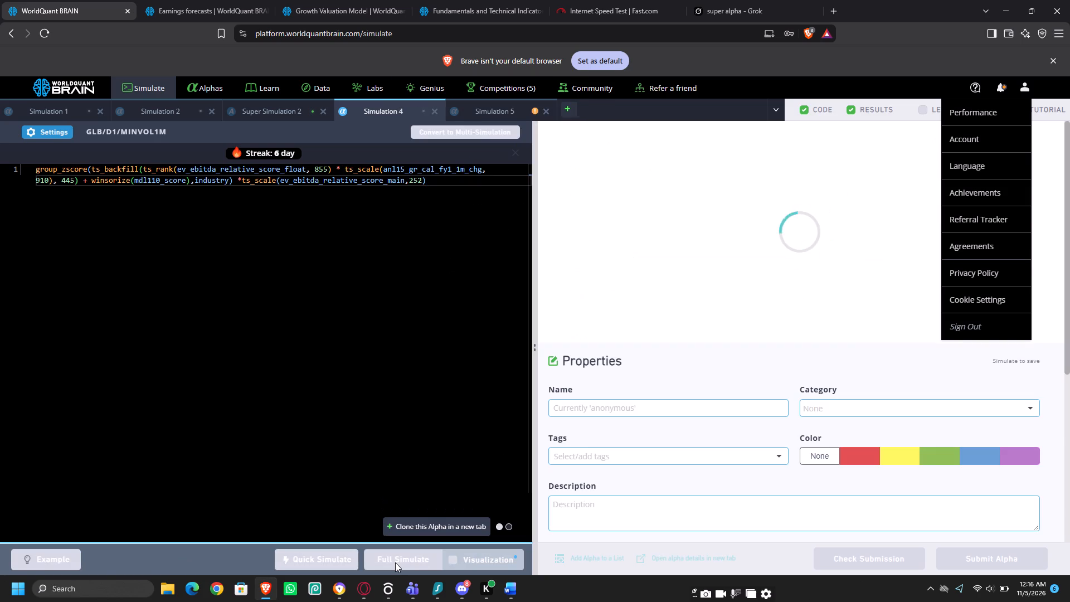